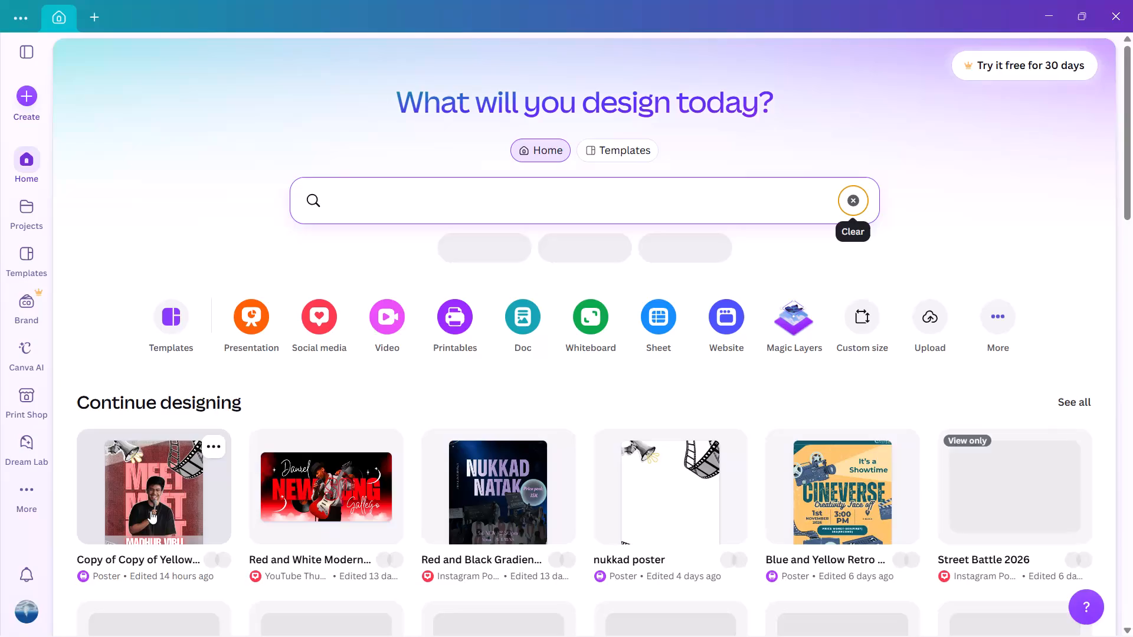
Open the recent red MEET poster design featuring the comedian with a microphone.
click(150, 511)
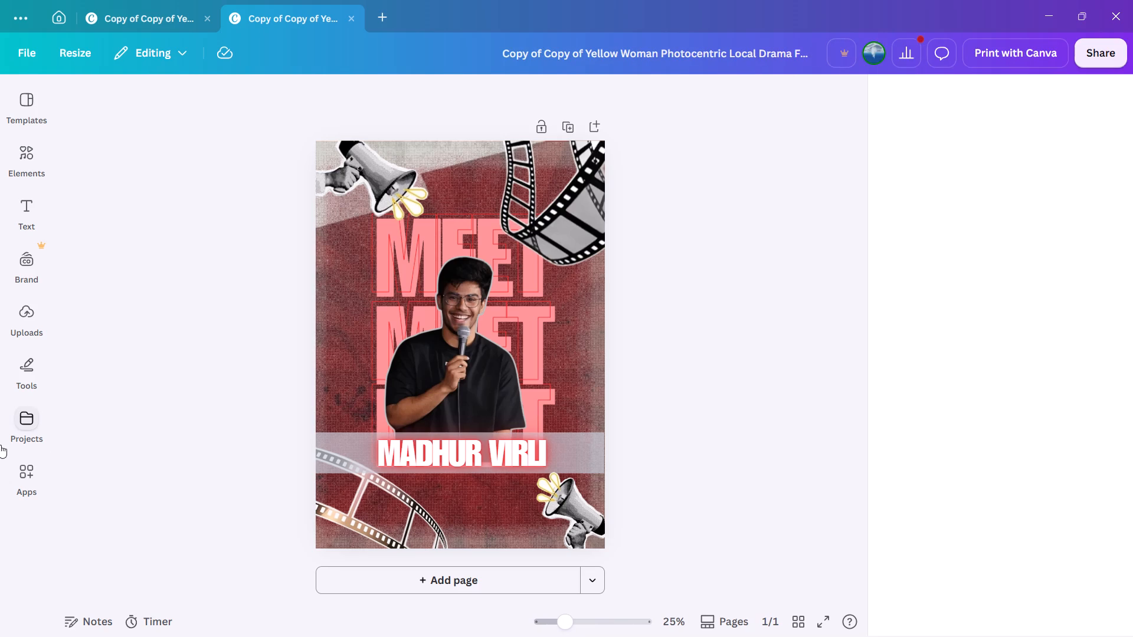
Add the uploaded image of a red spotlight circle on a dark curtain to the poster page.
click(27, 328)
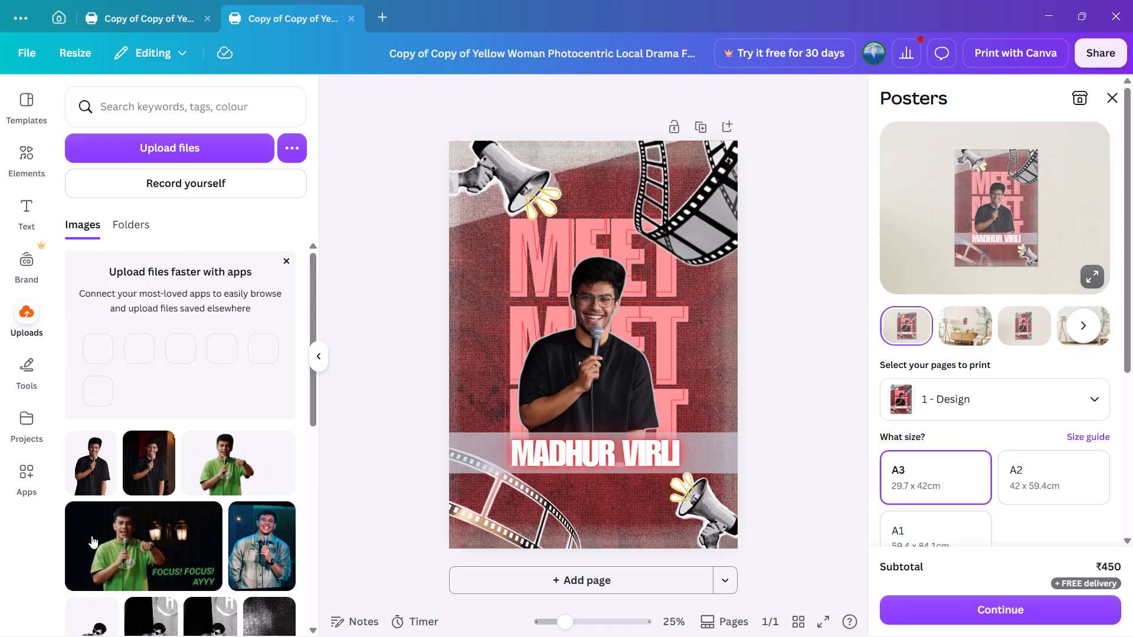
scroll(173, 405, down, 6)
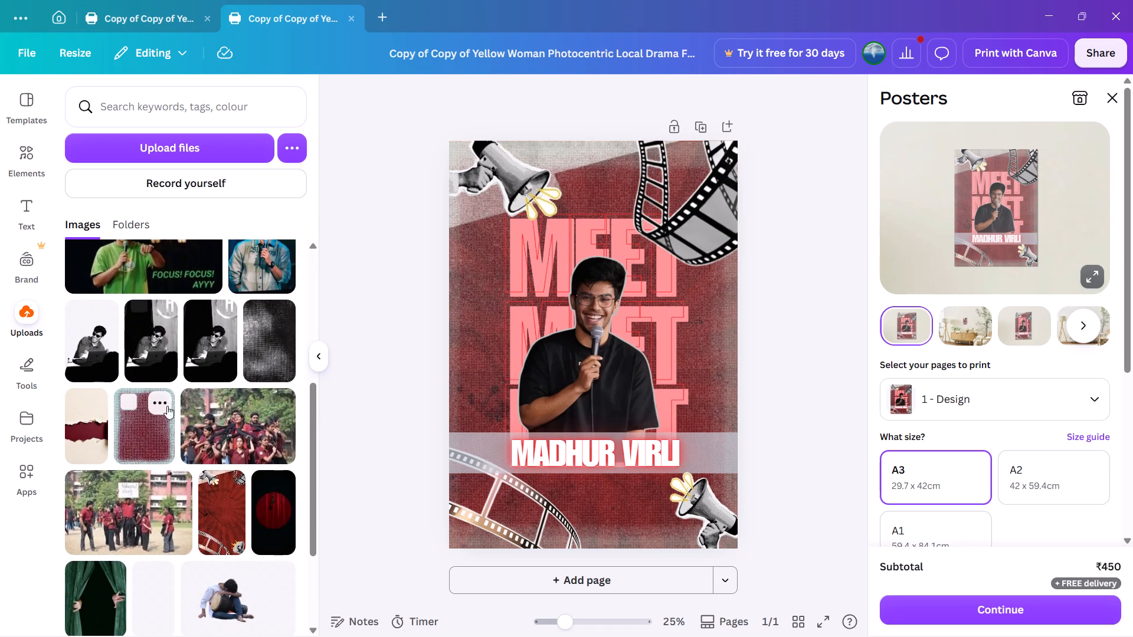
click(263, 522)
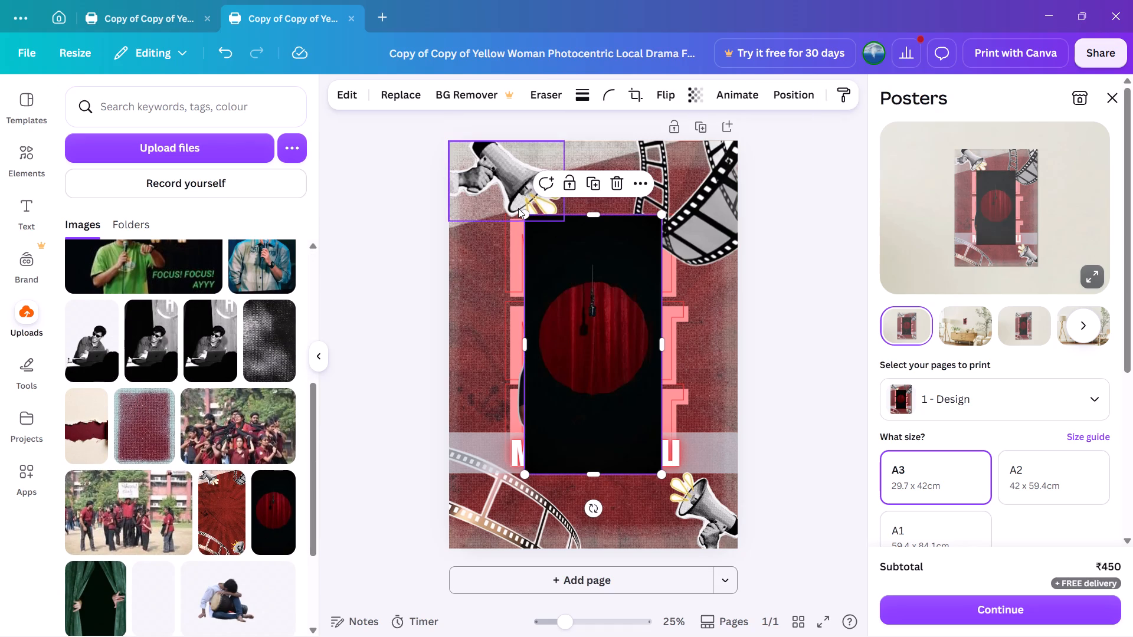
Reduce the opacity of the red spotlight image to make it a see-through overlay on the poster.
click(699, 88)
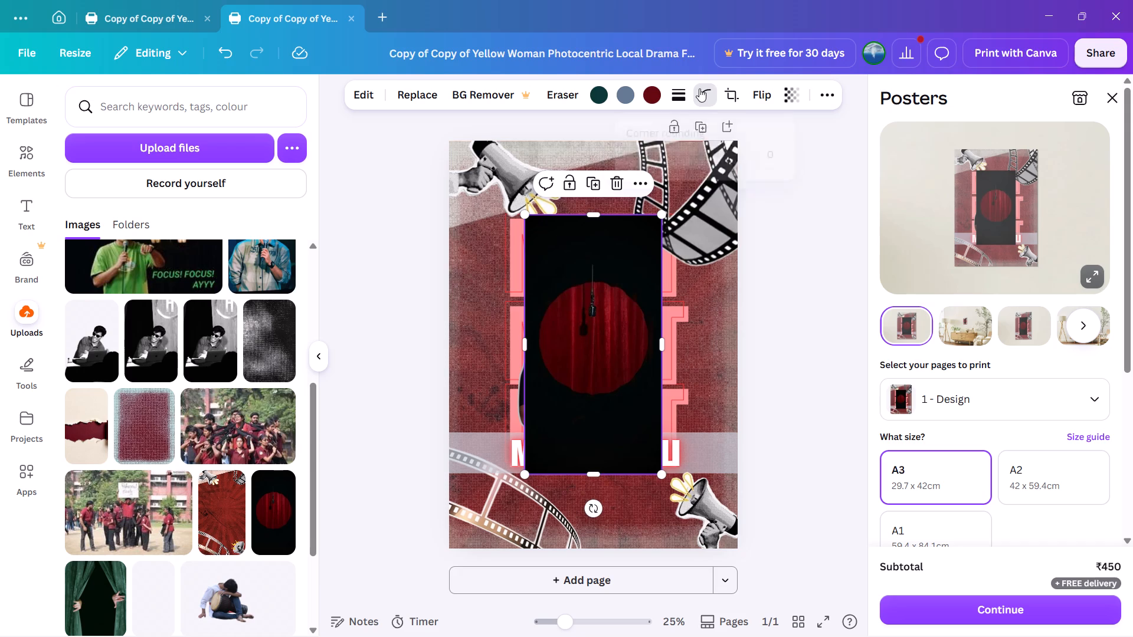
click(787, 269)
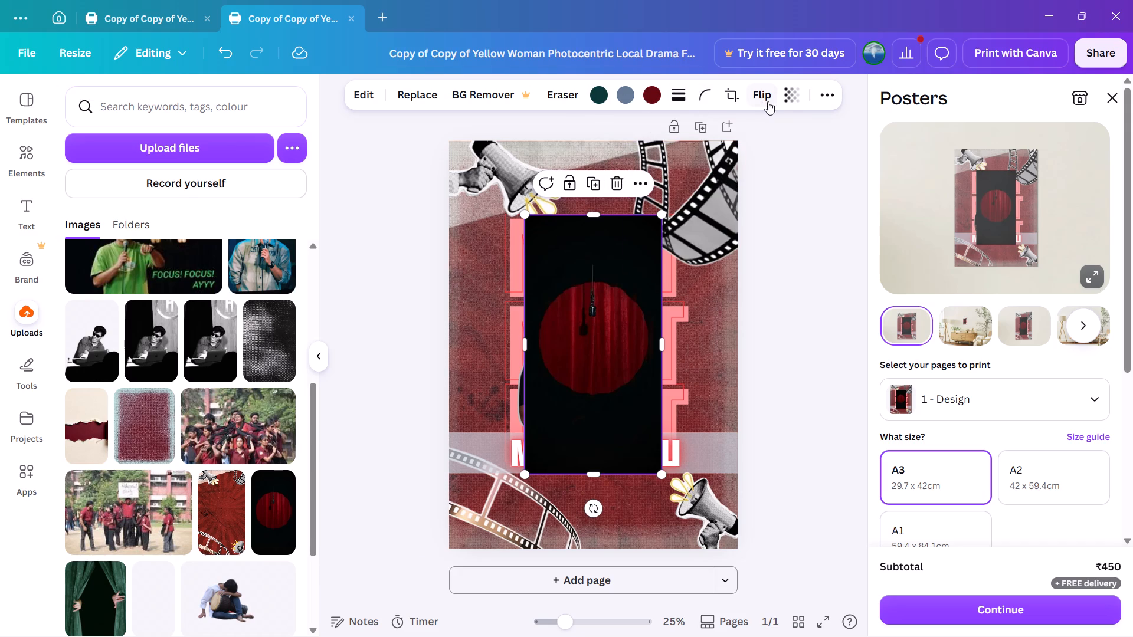
click(781, 104)
click(785, 102)
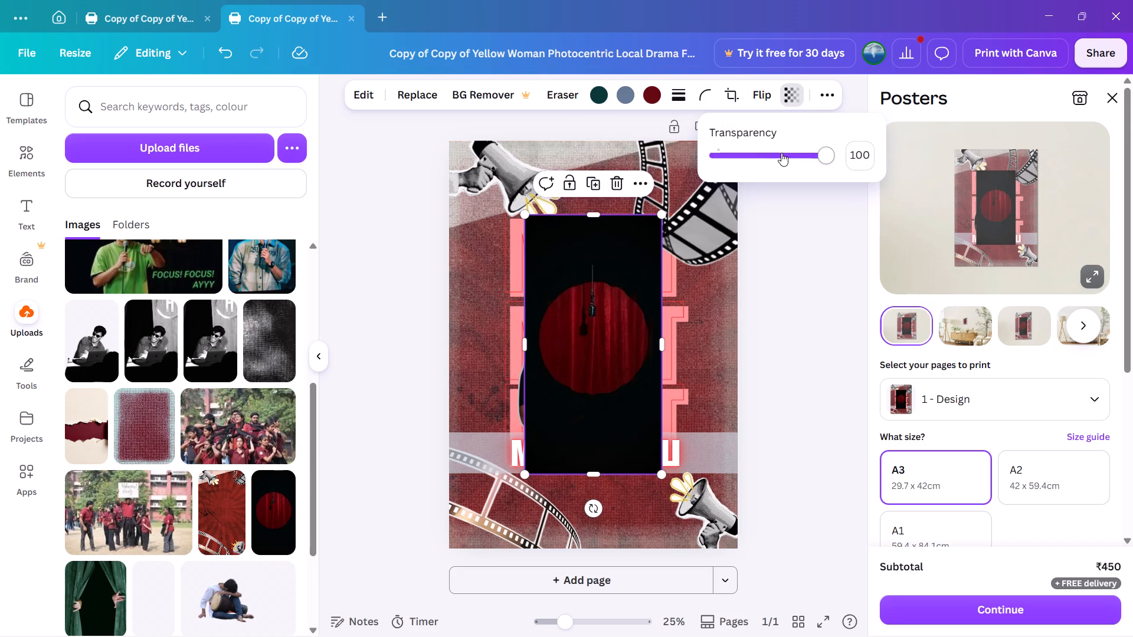
drag(781, 153, 785, 159)
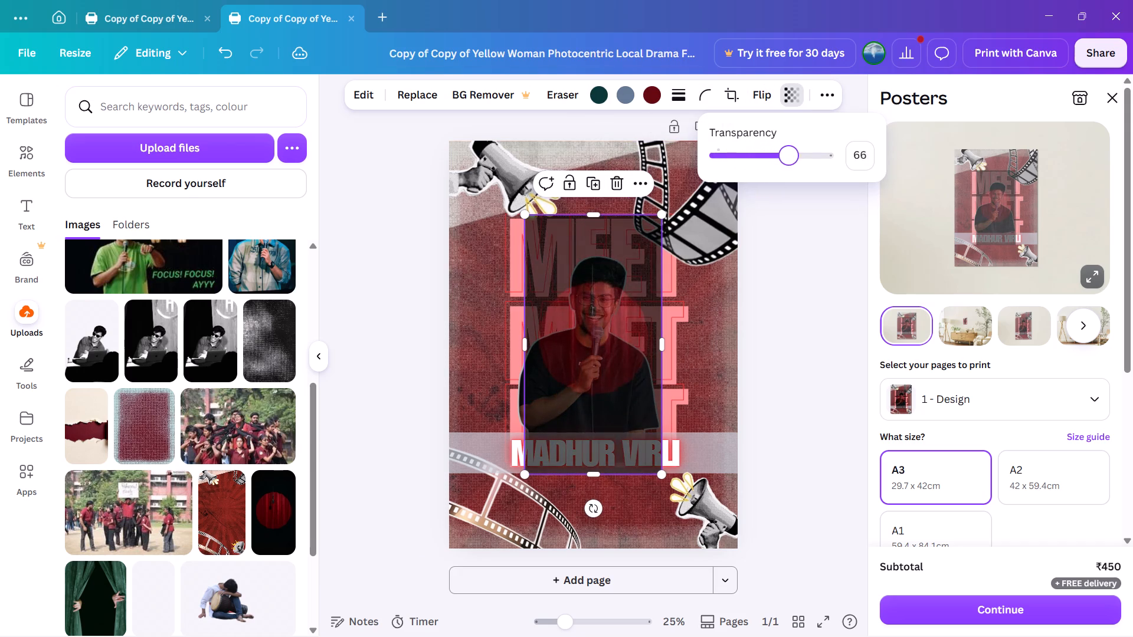
drag(785, 159, 774, 158)
Enlarge the spotlight image to about 42 wide by 80 high to cover the page, centring its red circle around the comedian.
drag(662, 219, 771, 99)
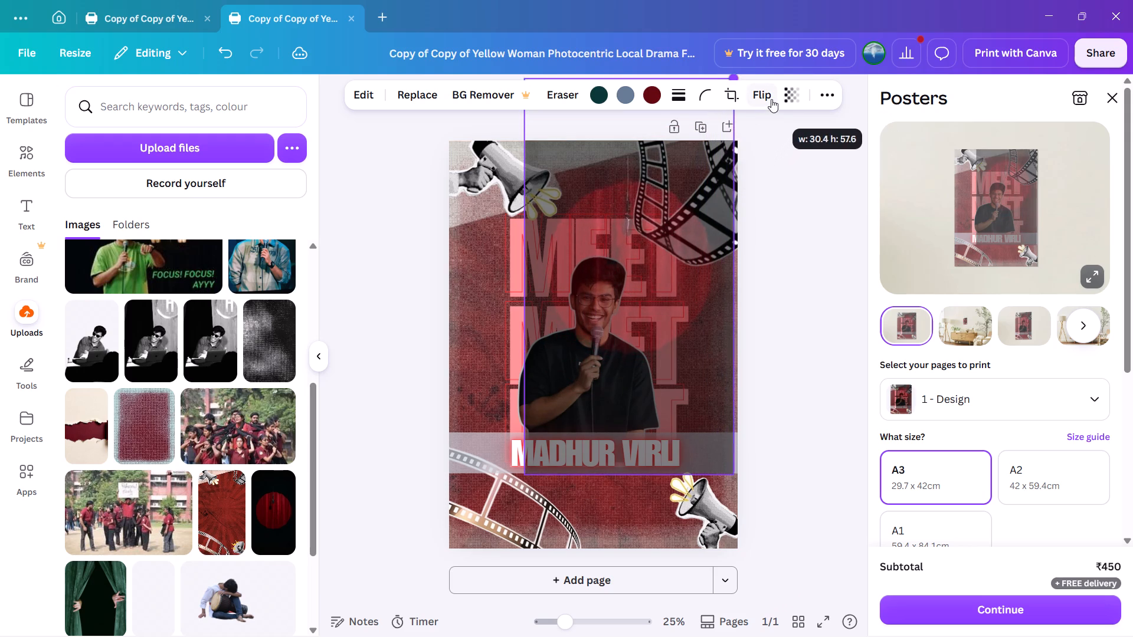
drag(771, 99, 773, 94)
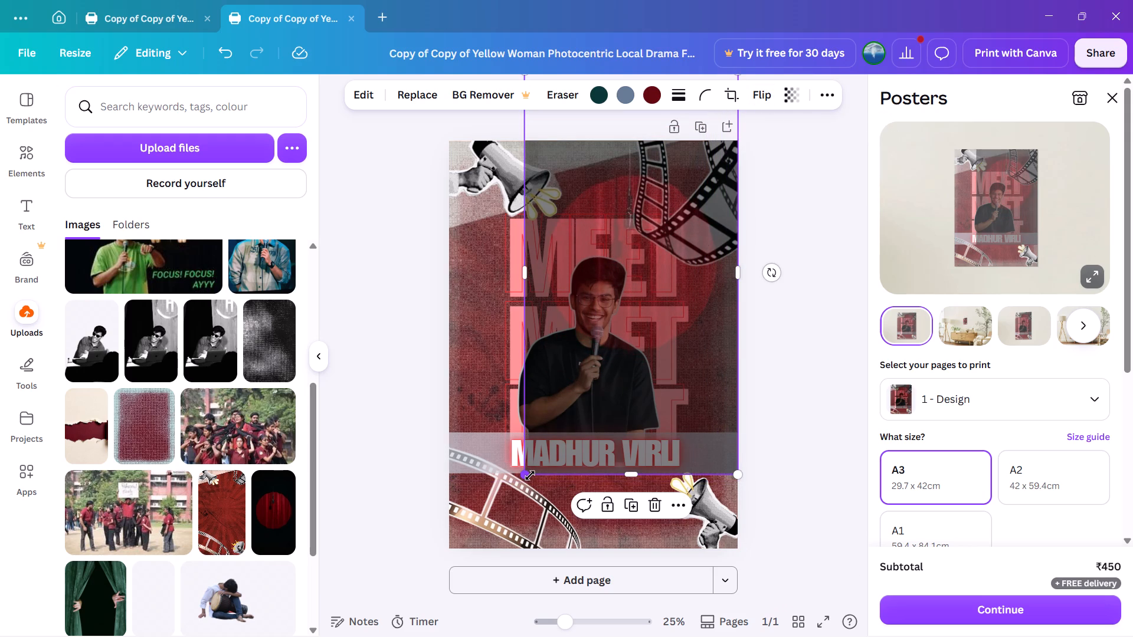
drag(530, 475, 471, 634)
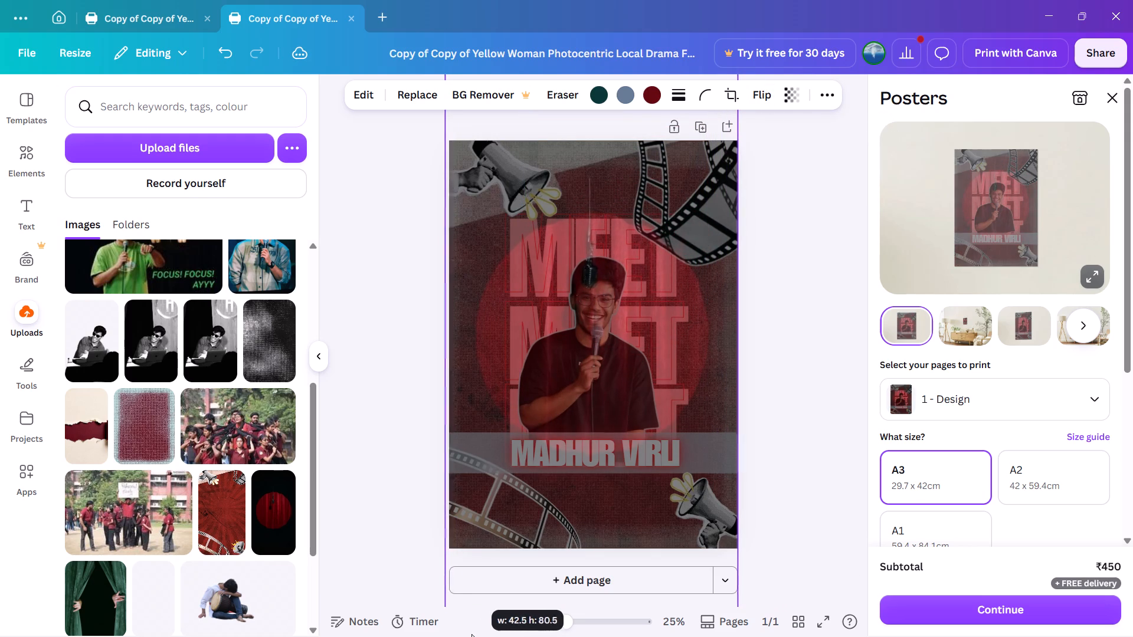
drag(471, 634, 479, 634)
drag(559, 386, 564, 412)
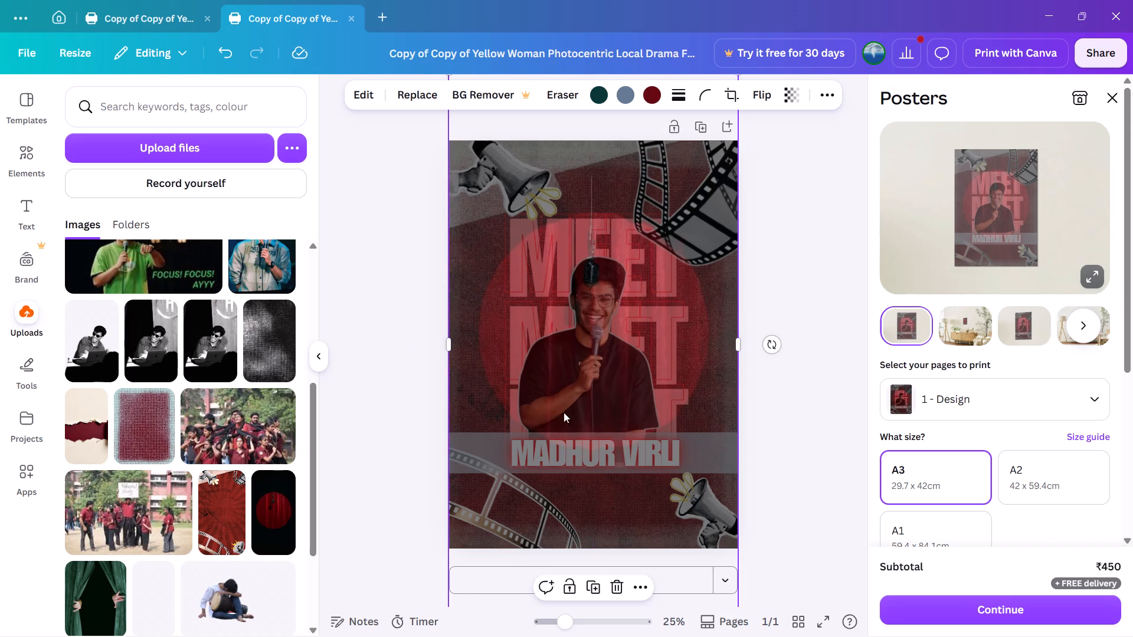
drag(564, 412, 554, 415)
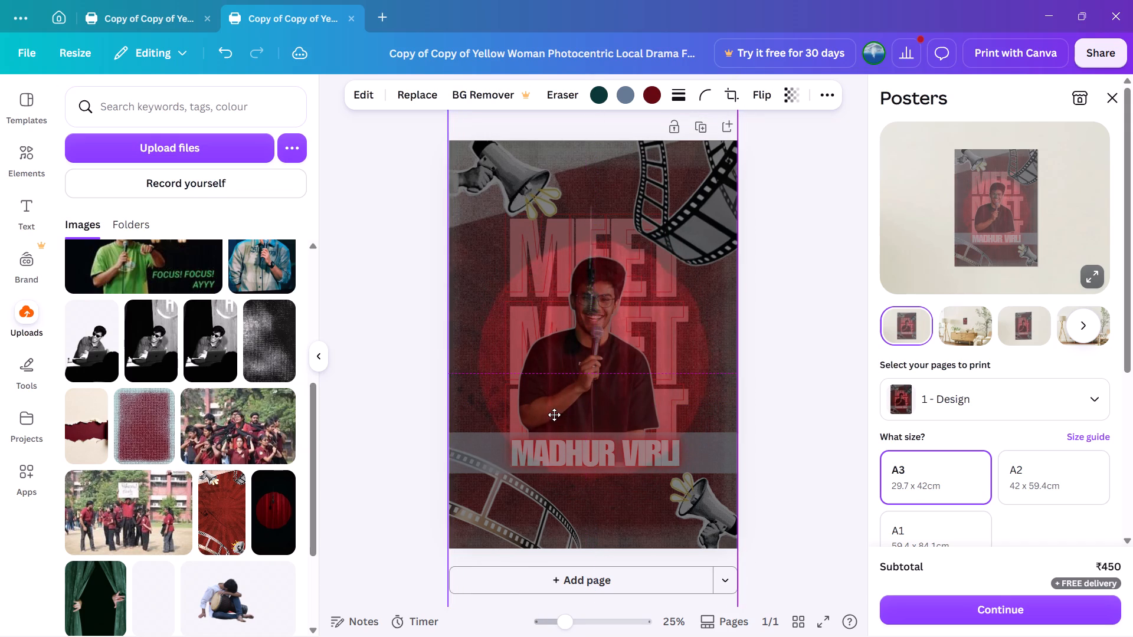
drag(554, 415, 557, 413)
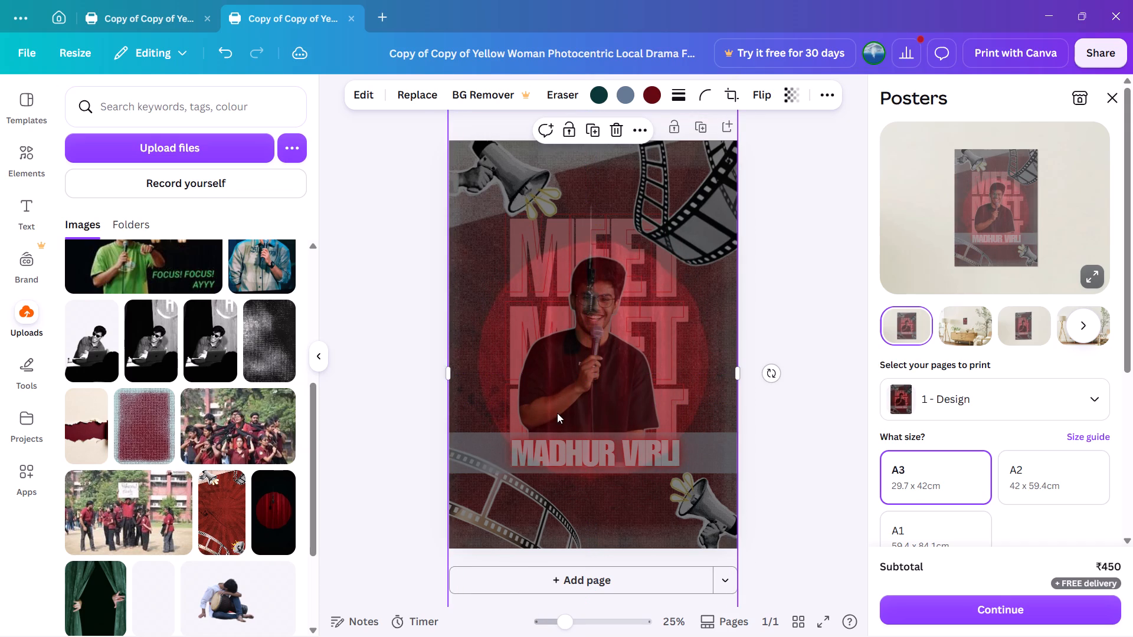
Start Magic Layers for the red spotlight image from its image editing tools.
click(369, 90)
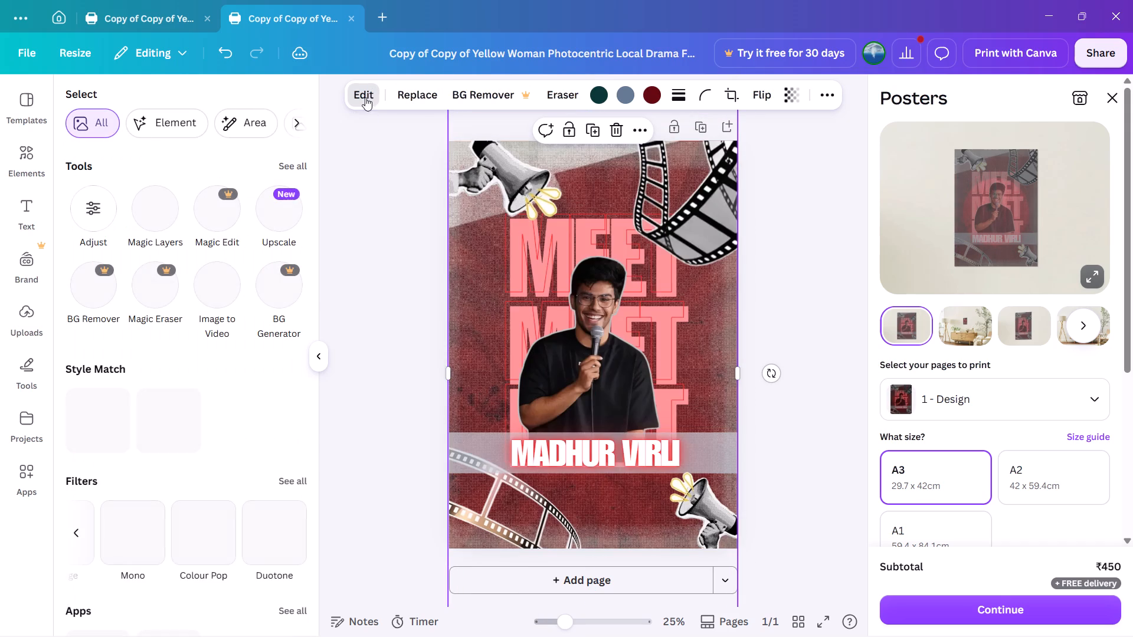
click(155, 248)
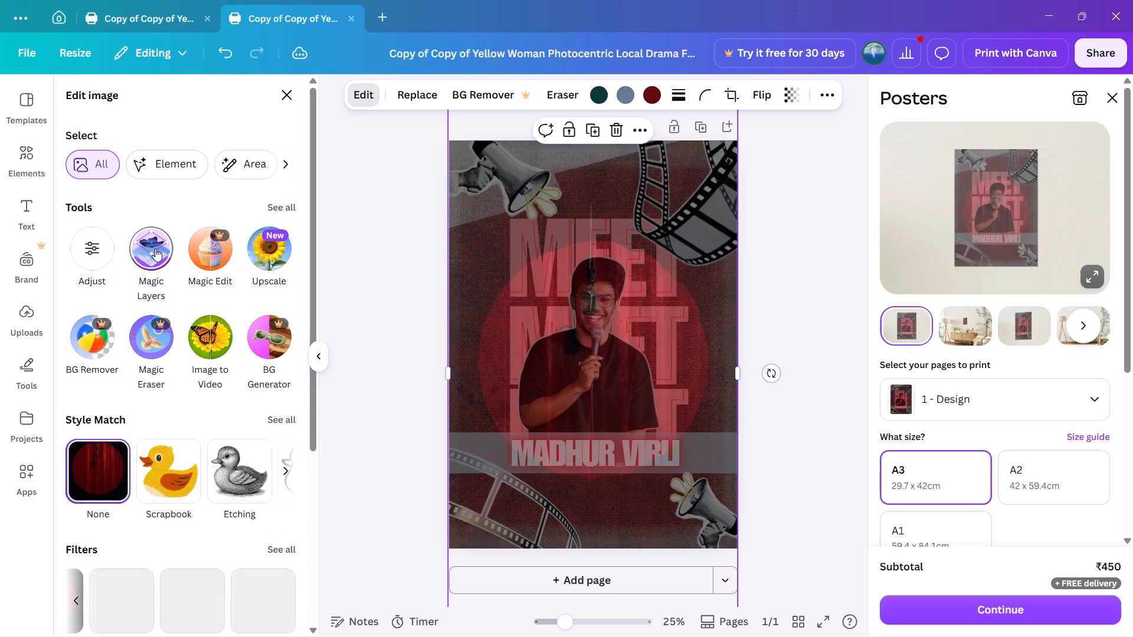
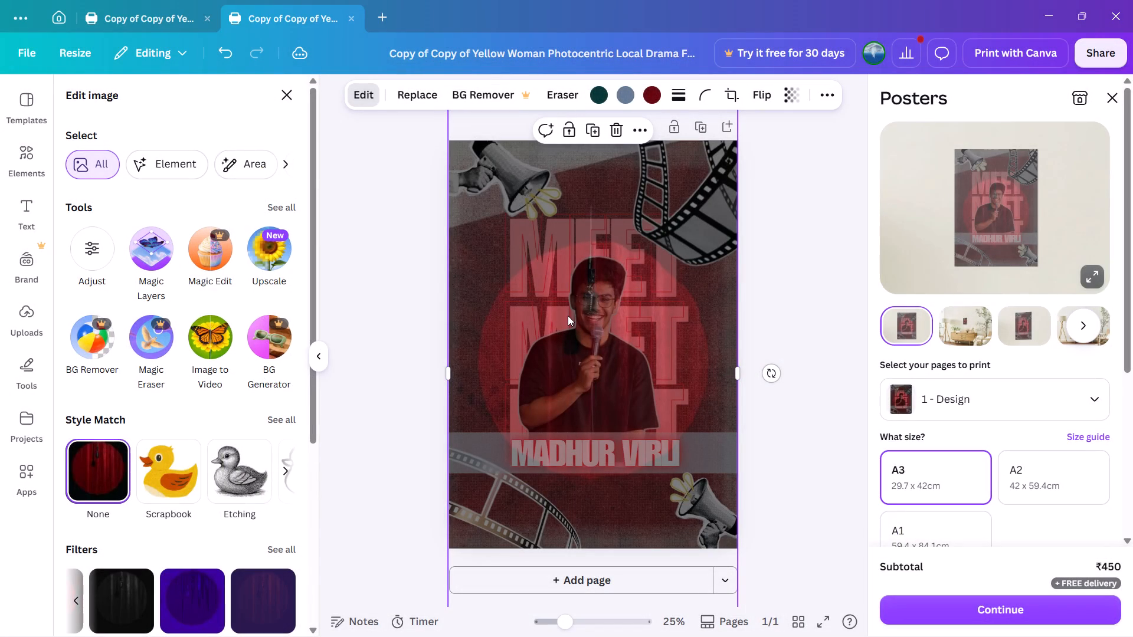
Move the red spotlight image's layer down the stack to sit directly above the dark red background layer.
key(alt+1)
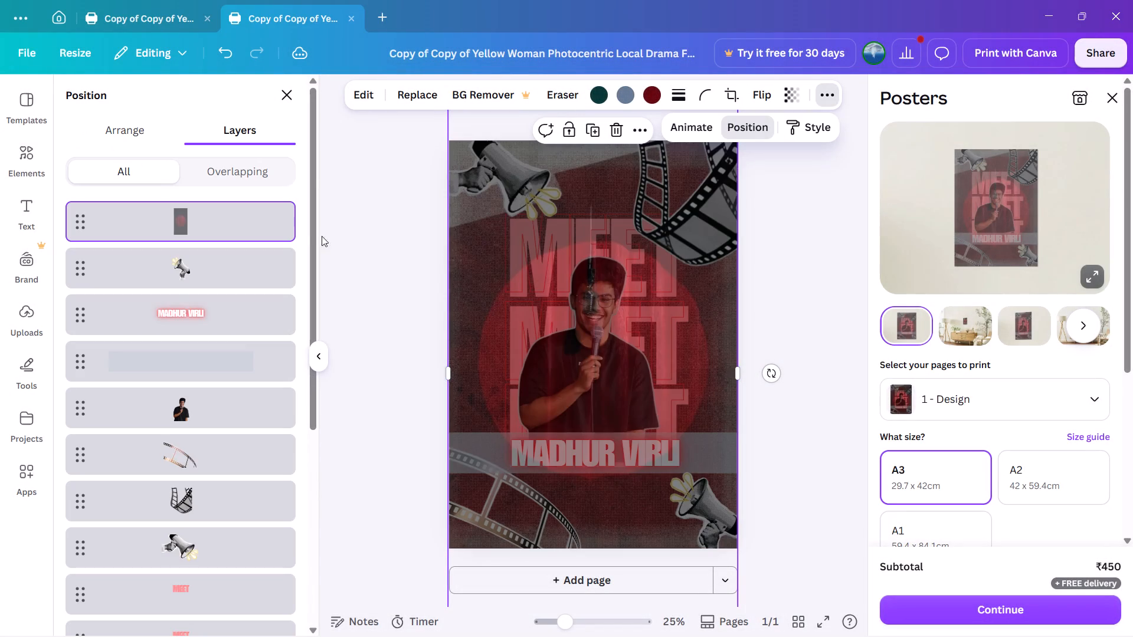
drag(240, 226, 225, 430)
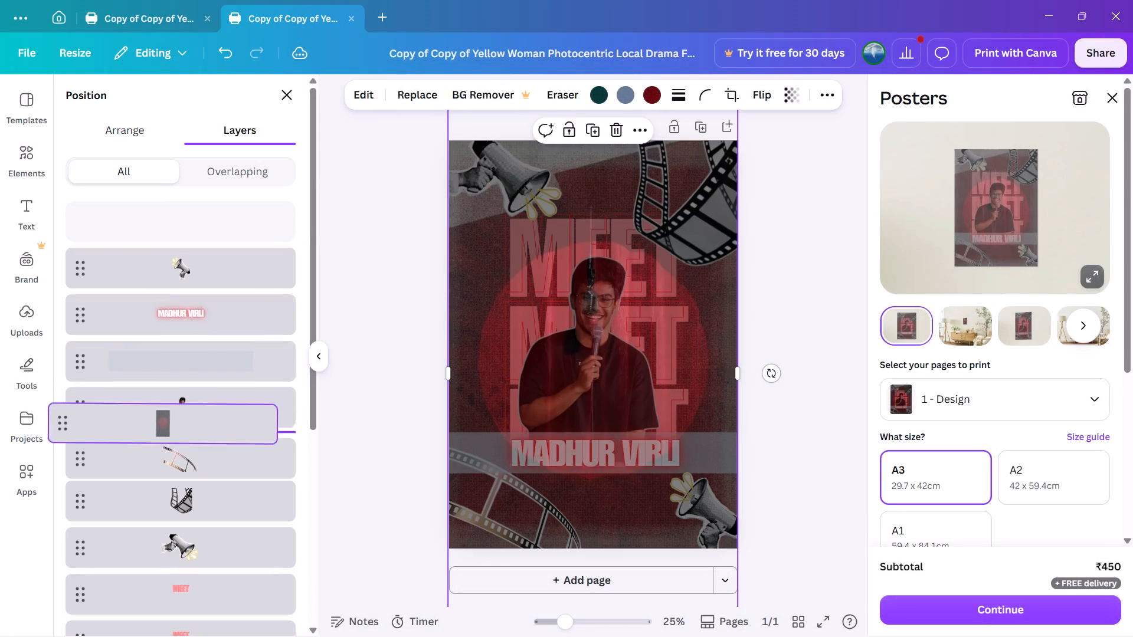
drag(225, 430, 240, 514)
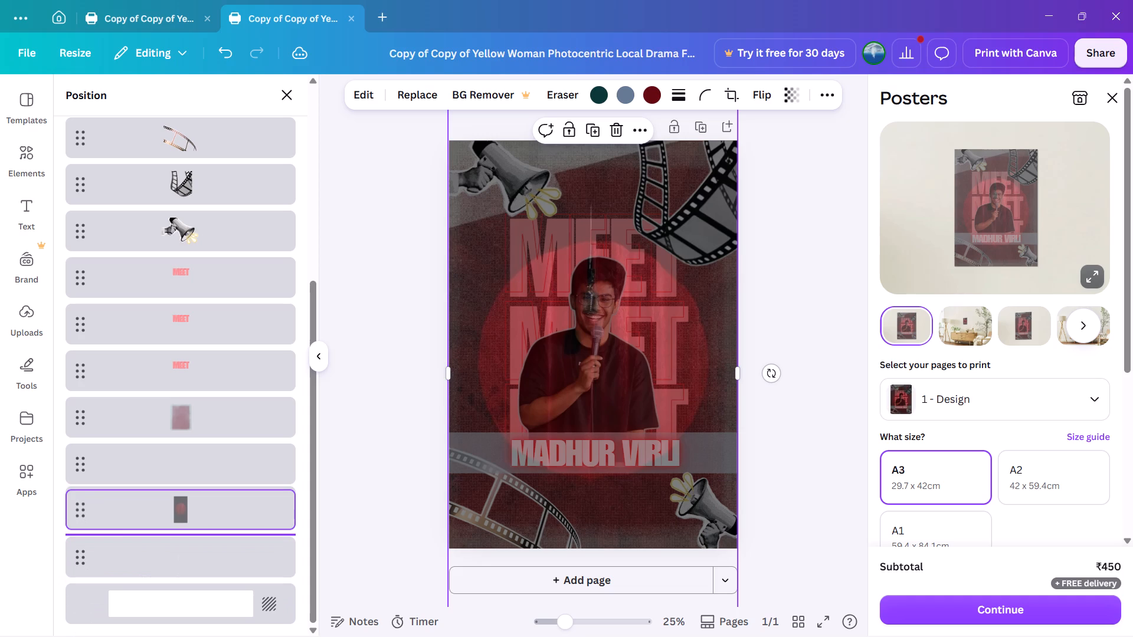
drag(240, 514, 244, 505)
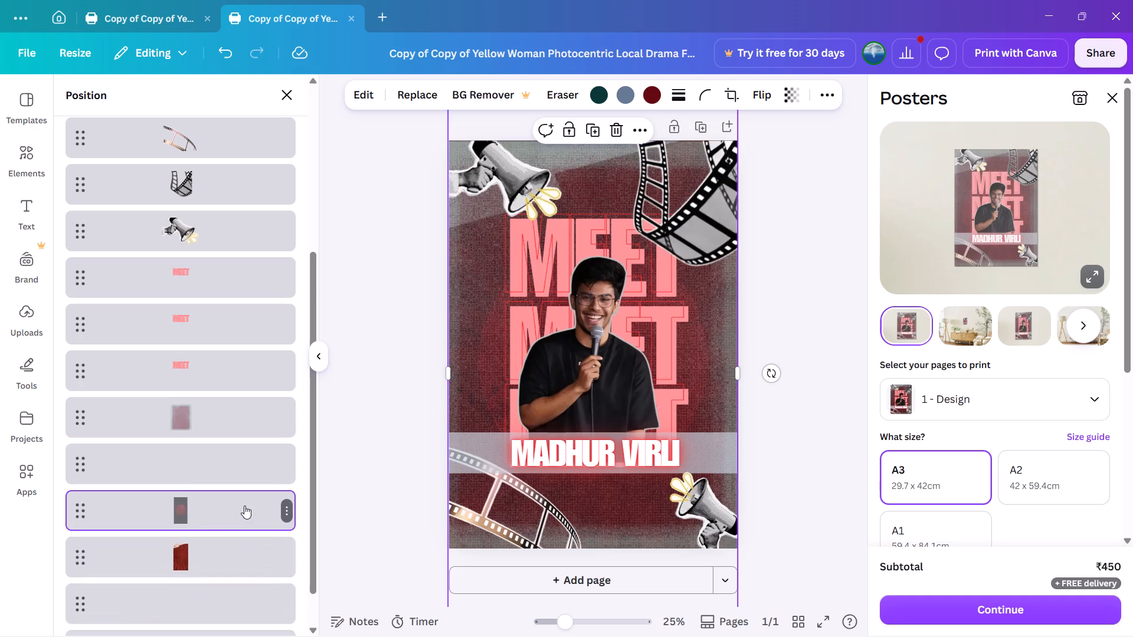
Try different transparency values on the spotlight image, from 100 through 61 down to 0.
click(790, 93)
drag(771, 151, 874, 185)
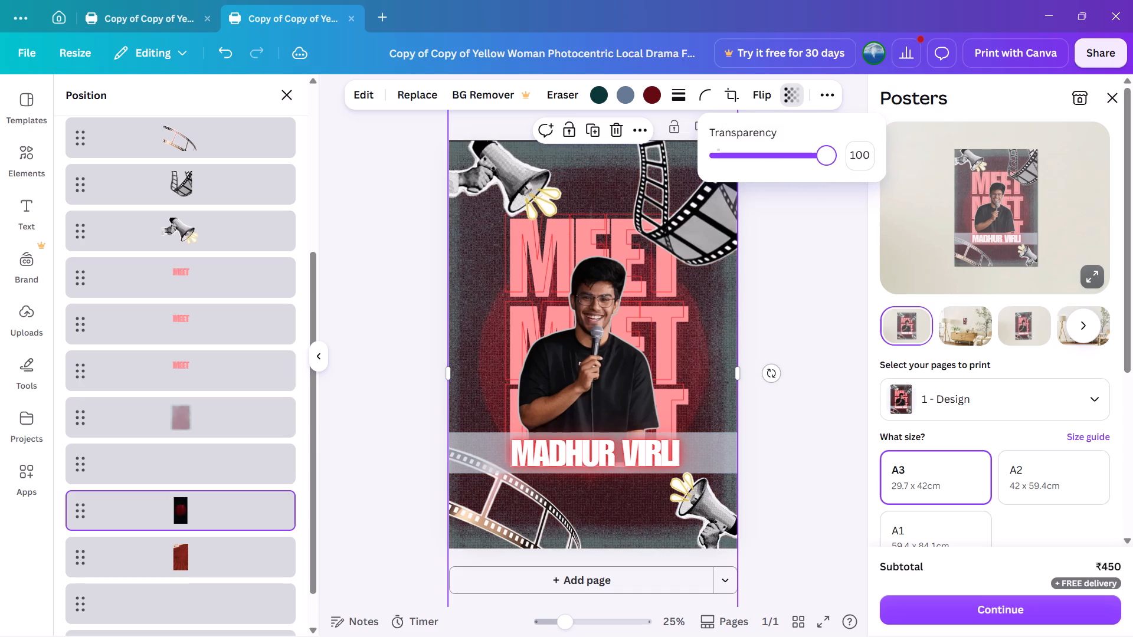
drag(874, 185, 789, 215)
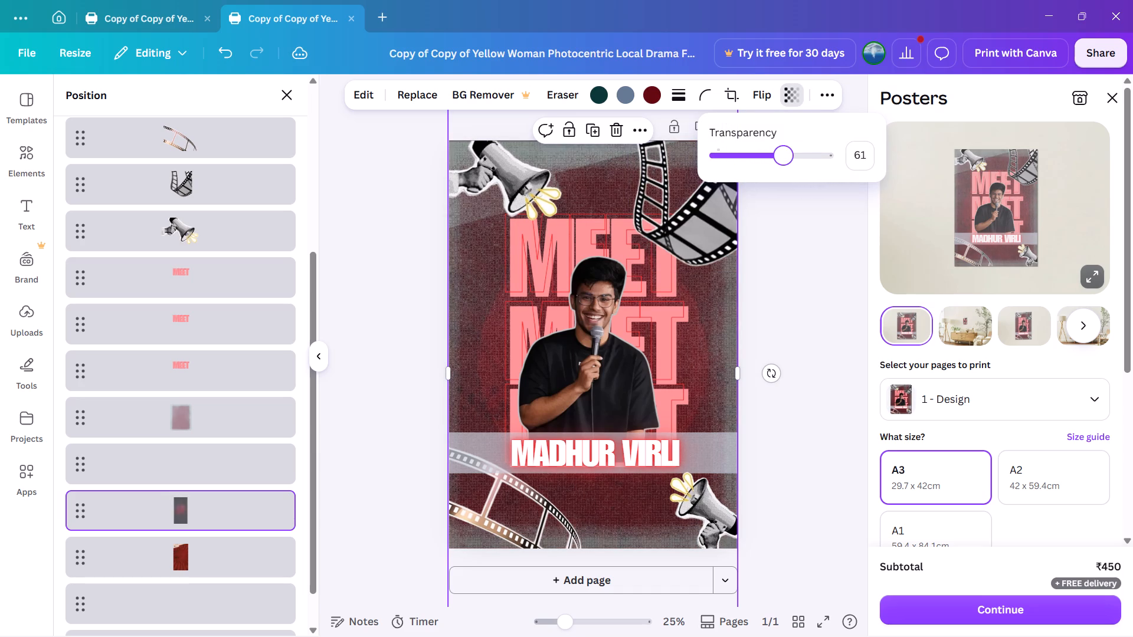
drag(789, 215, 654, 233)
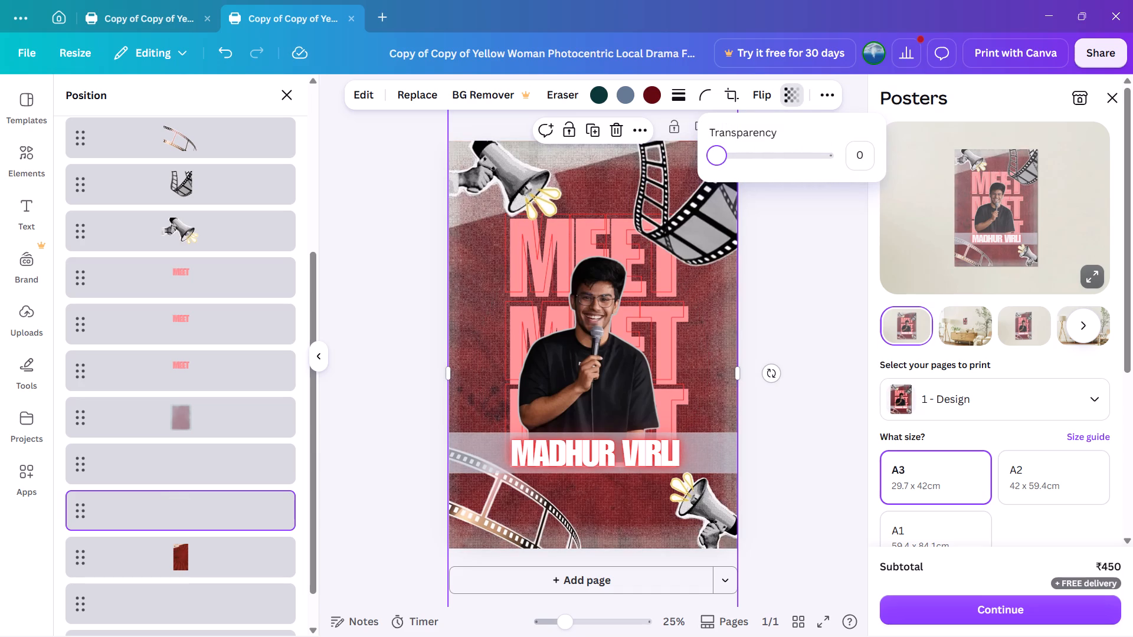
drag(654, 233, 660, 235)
Delete the spotlight image from the poster through its layer.
key(Delete)
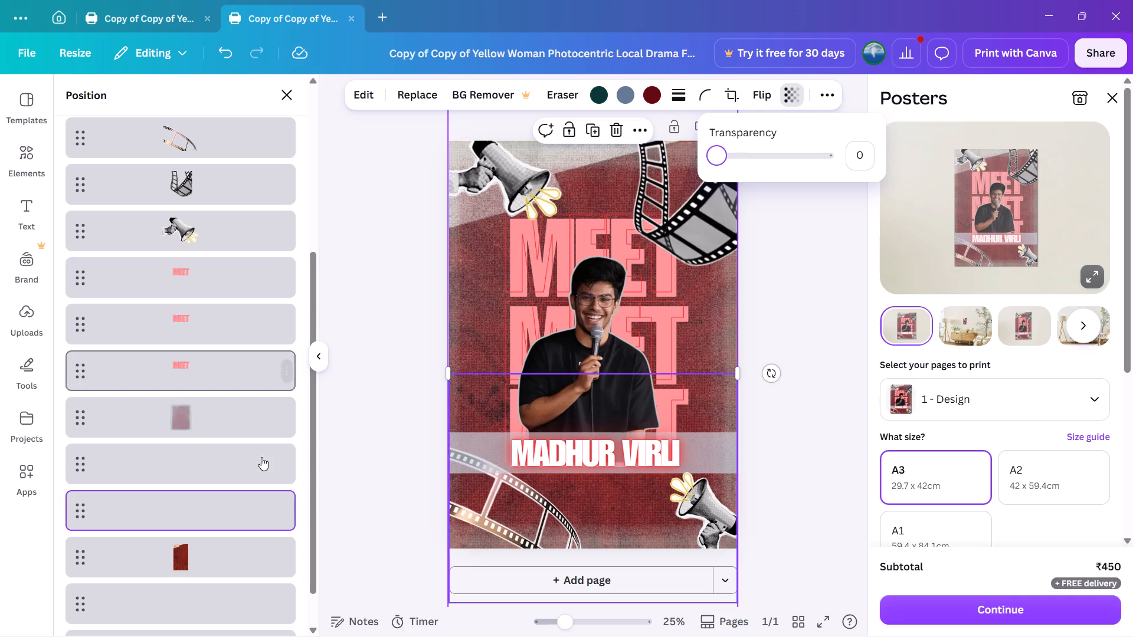
right_click(248, 507)
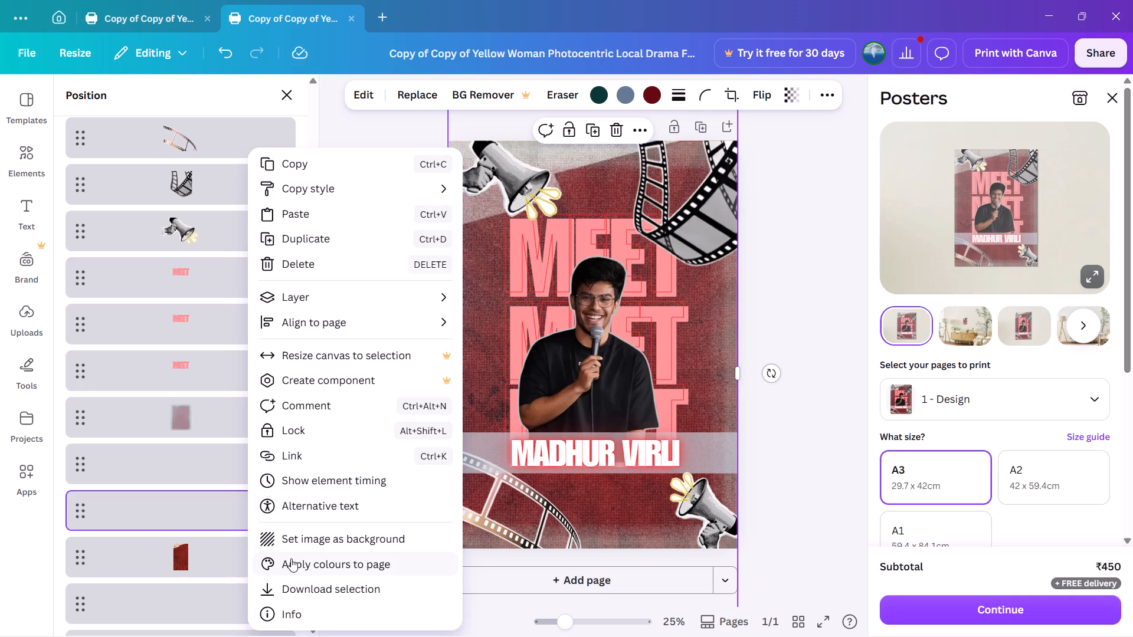
click(353, 271)
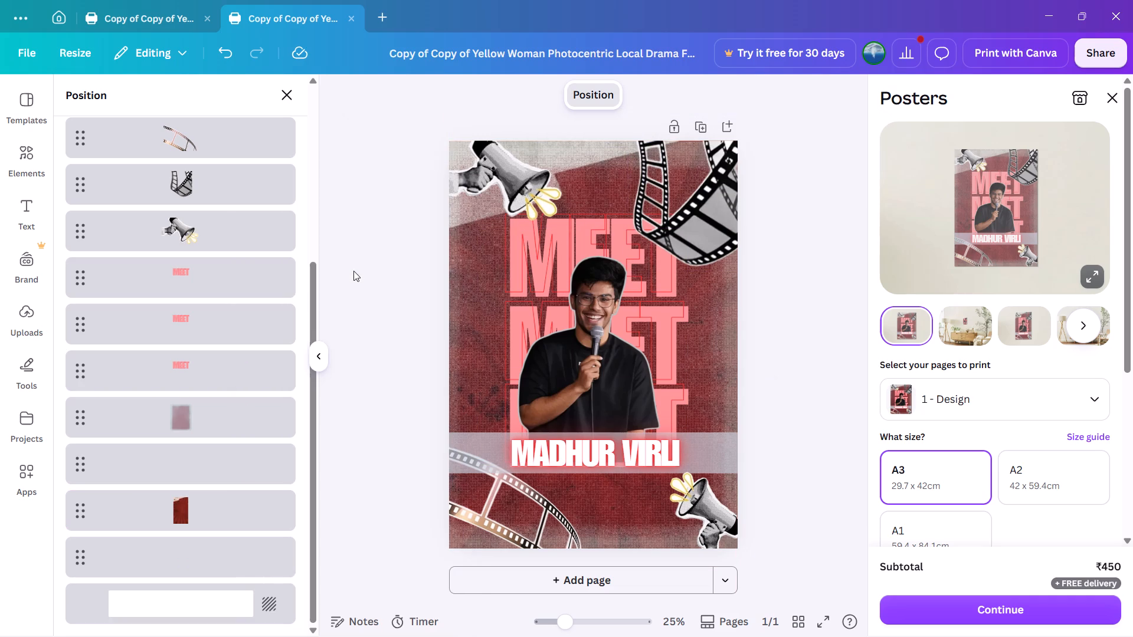
Add the uploaded torn-paper image with the maroon band and enlarge it to about 42 wide by 75 high to cover the page.
click(38, 294)
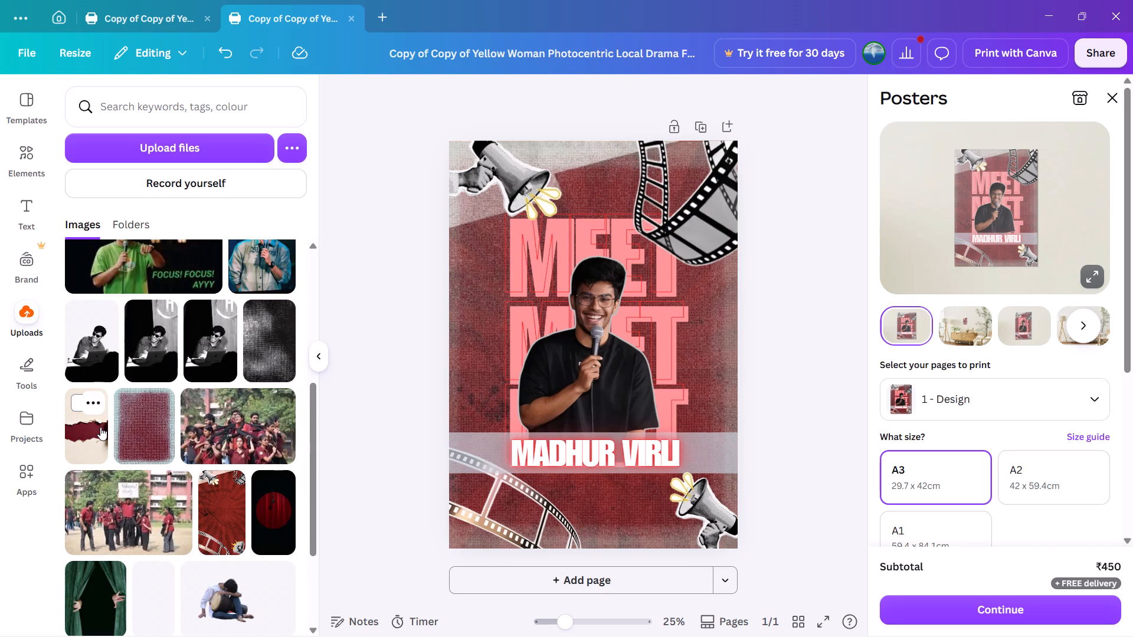
click(89, 436)
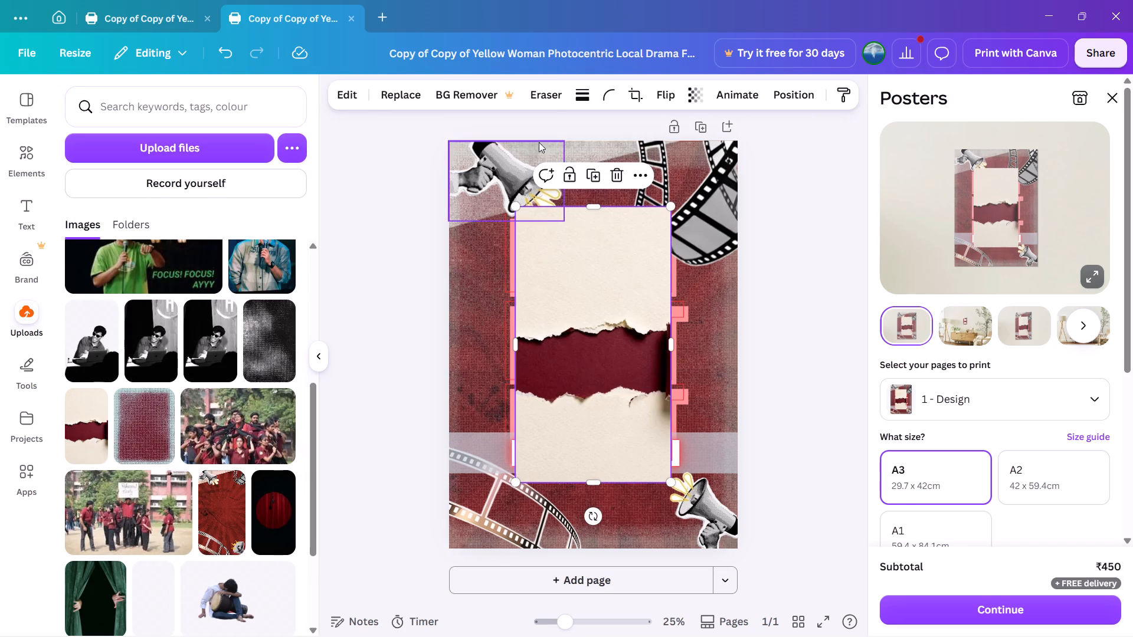
drag(517, 210, 420, 111)
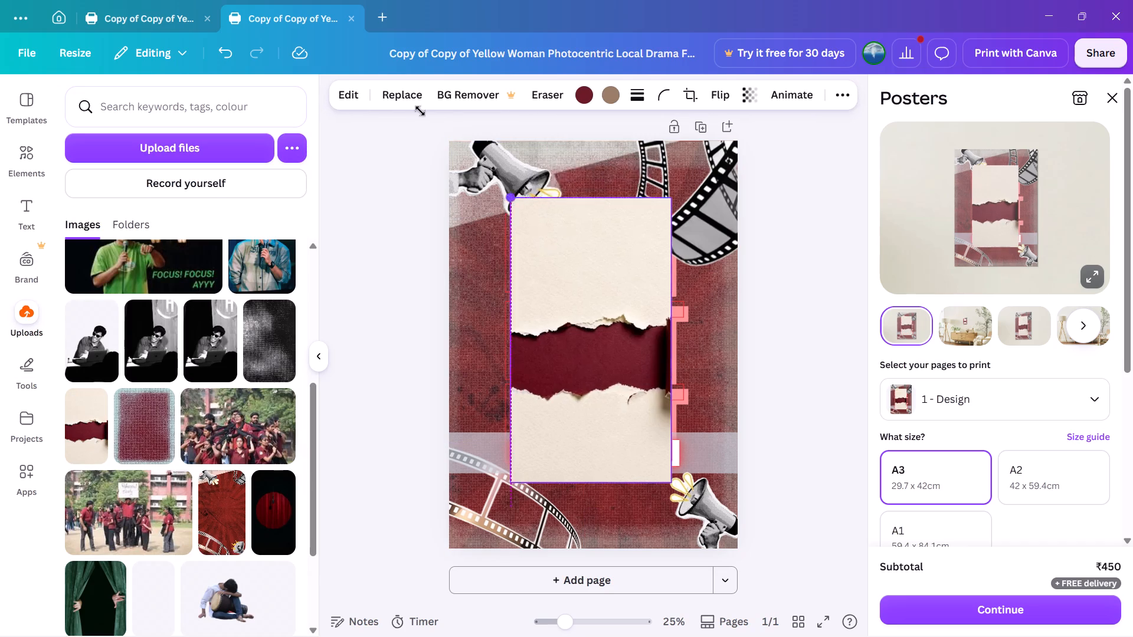
drag(420, 111, 418, 110)
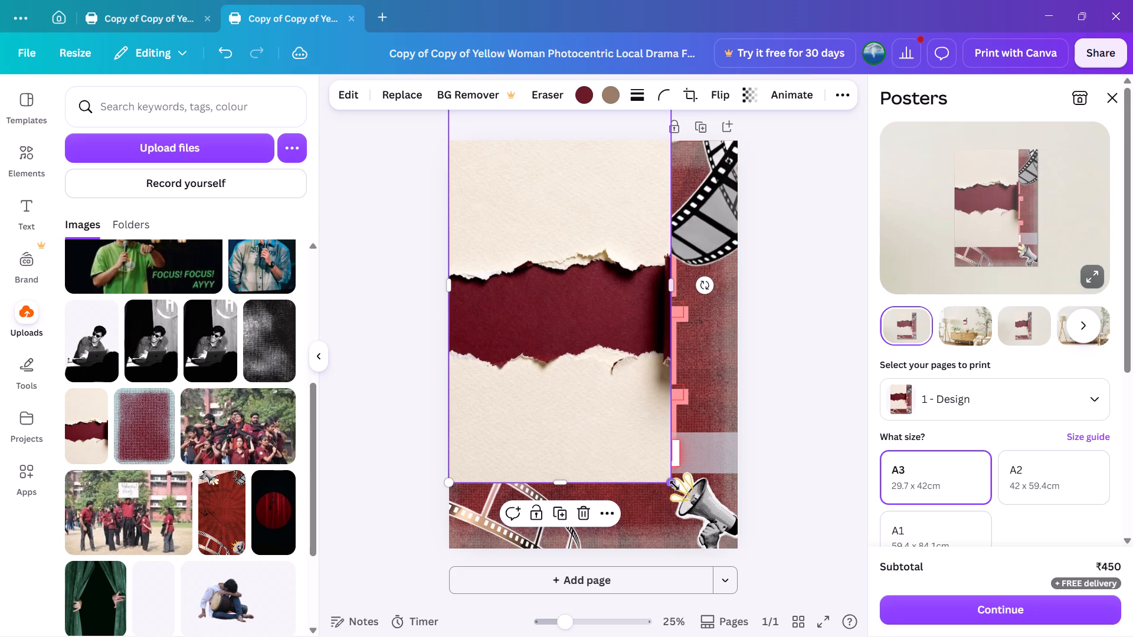
drag(674, 485, 736, 609)
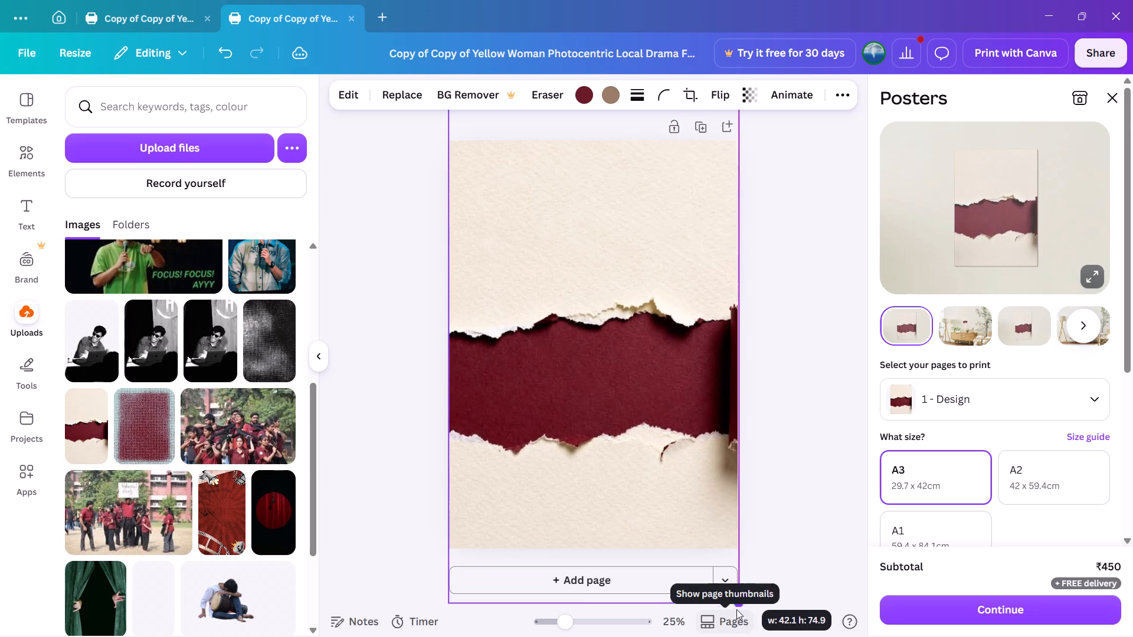
drag(736, 609, 731, 606)
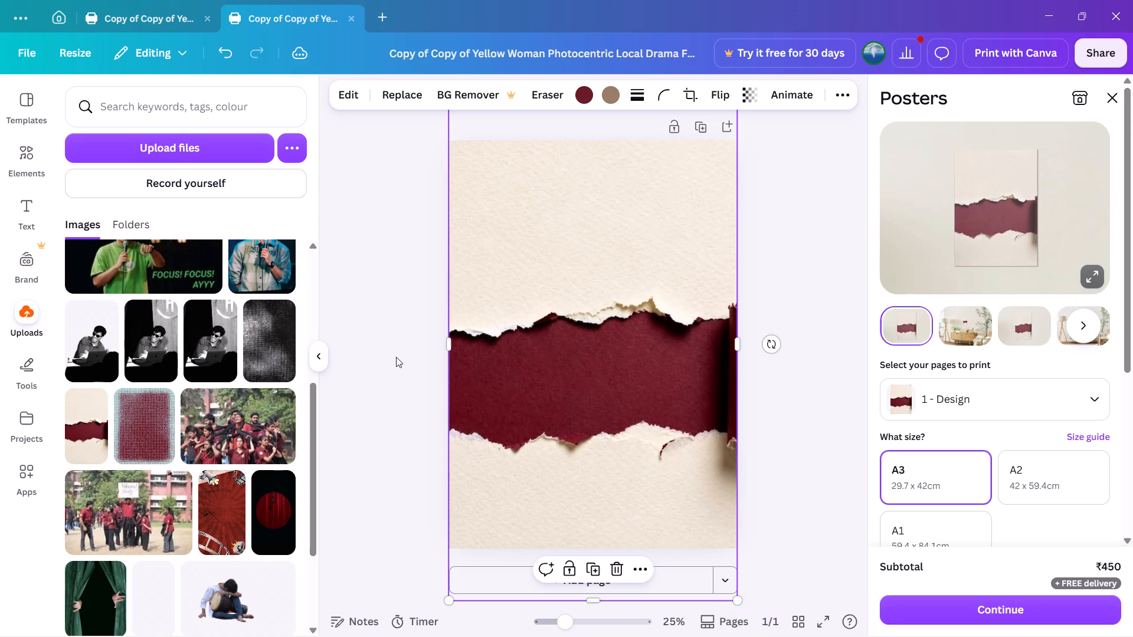
Move the torn-paper layer down the stack to directly beneath the pale red fabric texture layer.
key(alt+1)
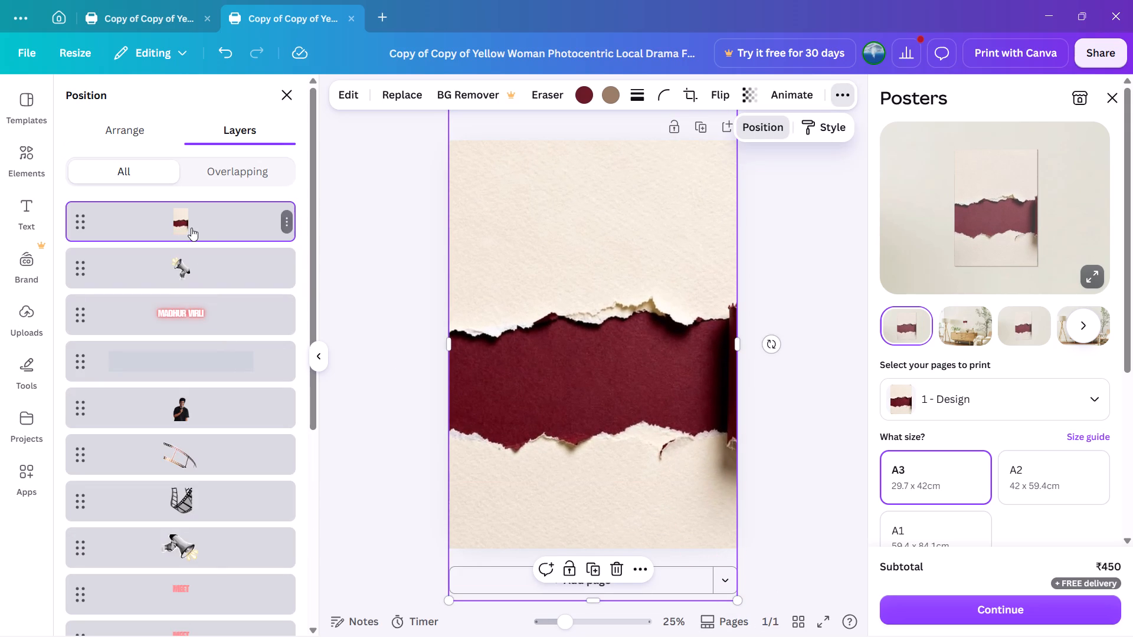
drag(191, 228, 196, 634)
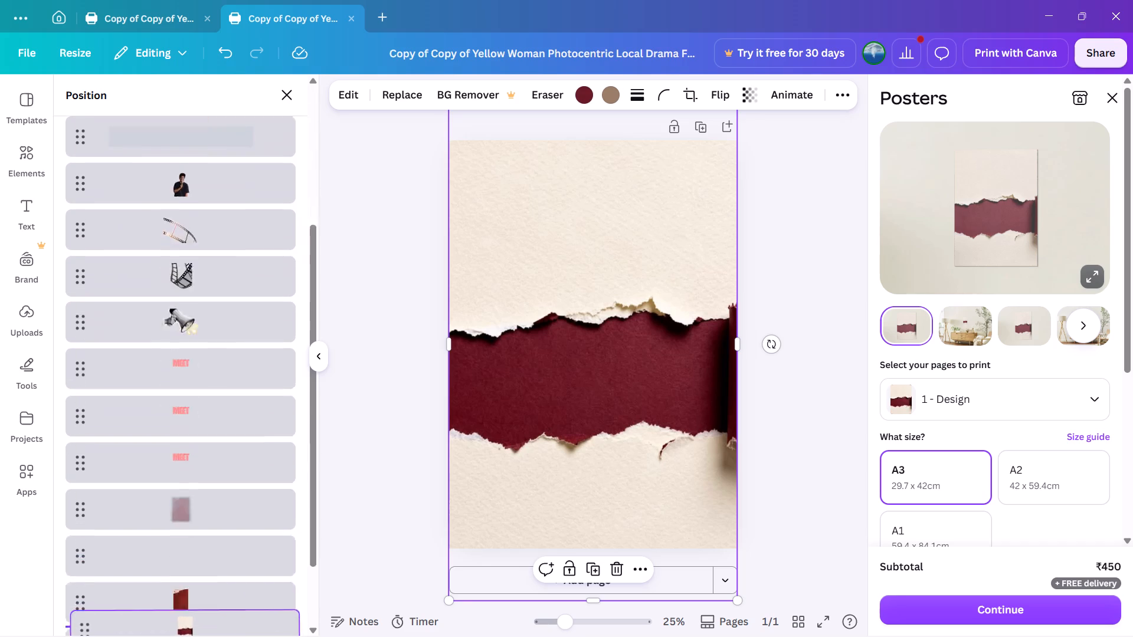
drag(196, 634, 191, 506)
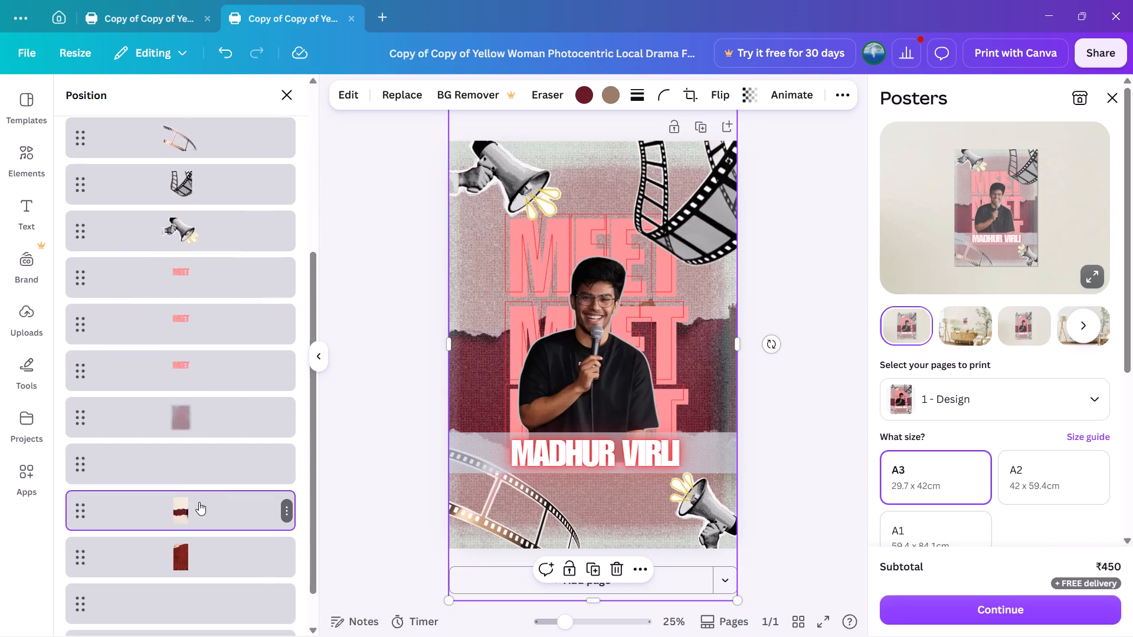
drag(206, 515, 202, 461)
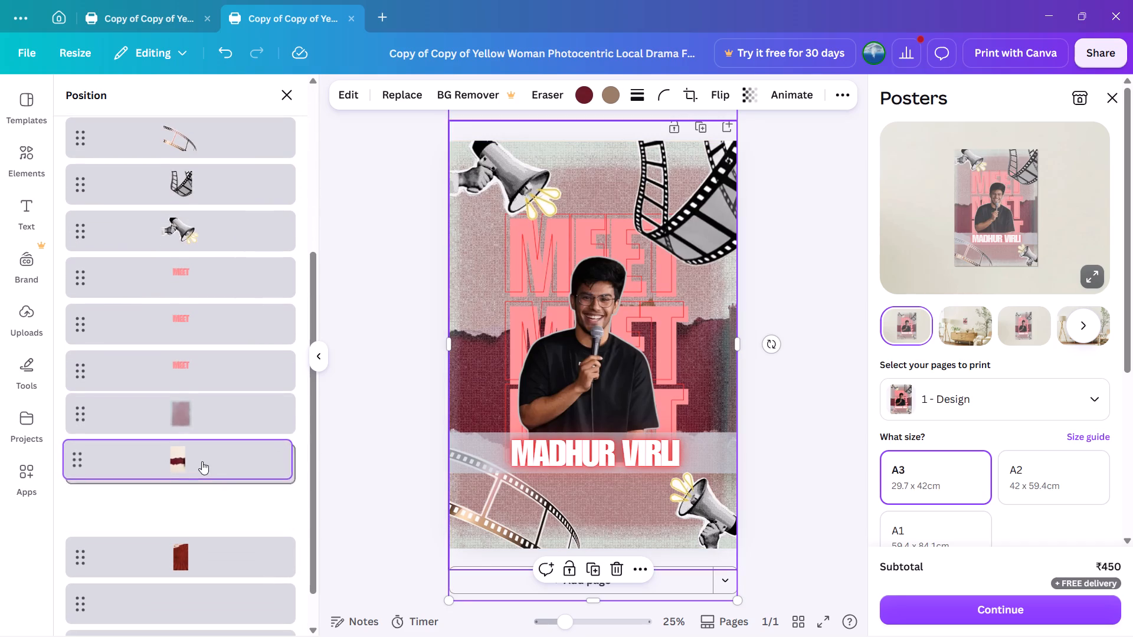
Delete the blank-looking image layer between the torn-paper layer and the dark red background layer.
click(282, 506)
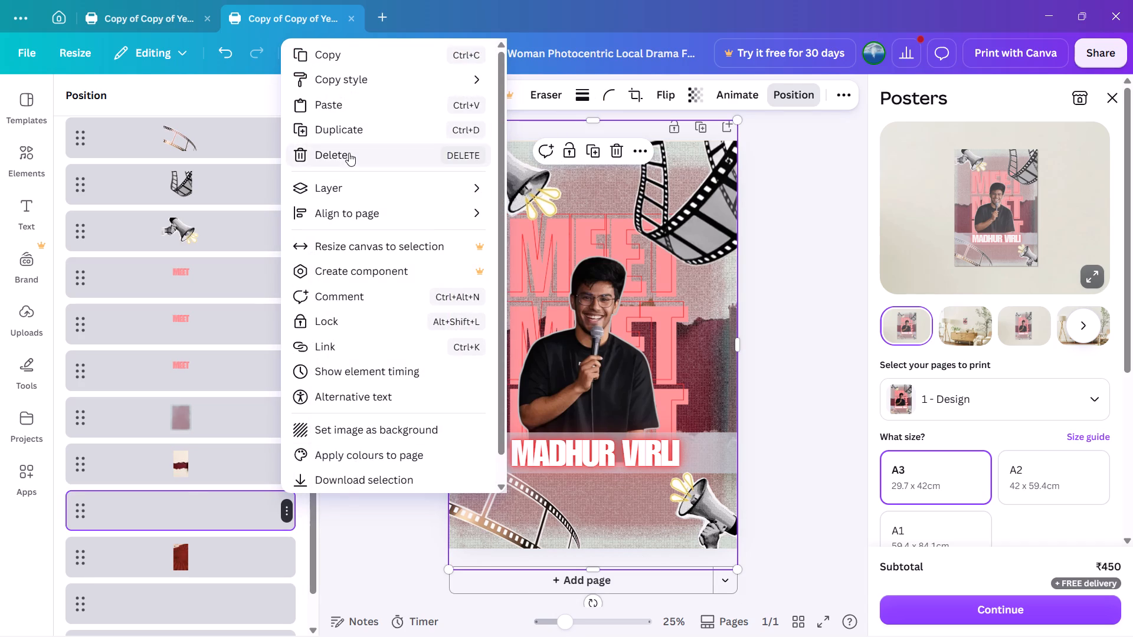
click(349, 153)
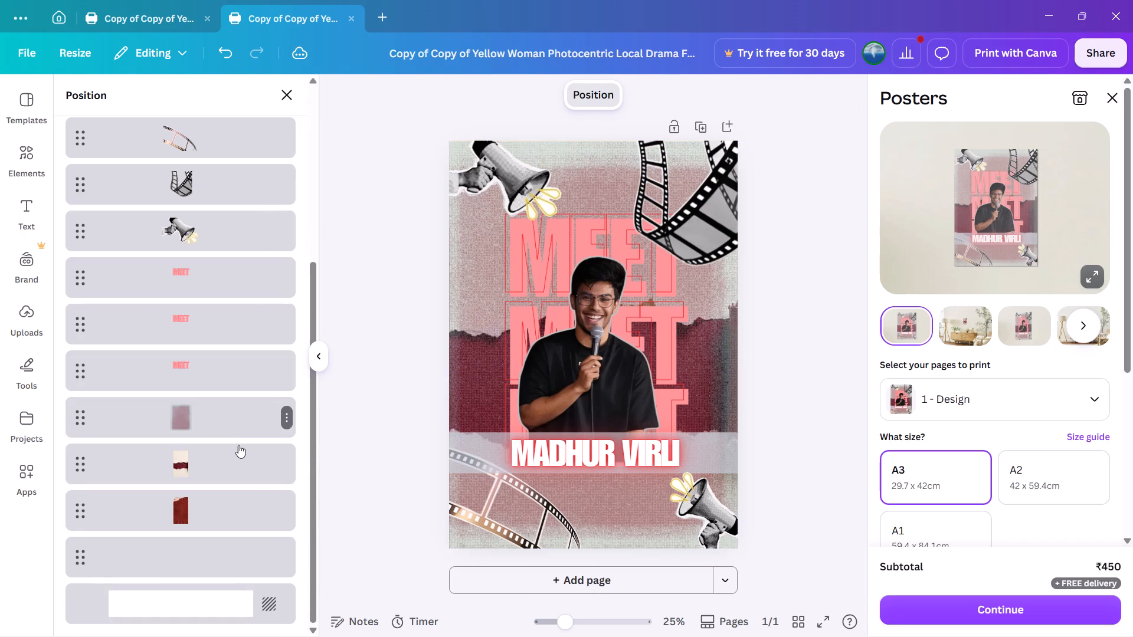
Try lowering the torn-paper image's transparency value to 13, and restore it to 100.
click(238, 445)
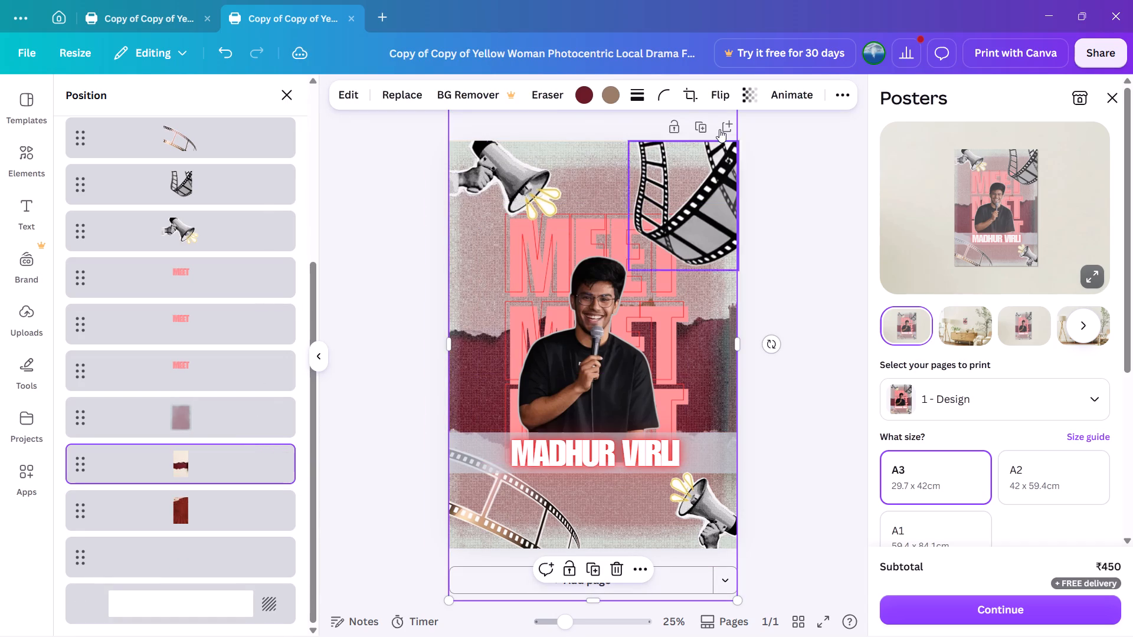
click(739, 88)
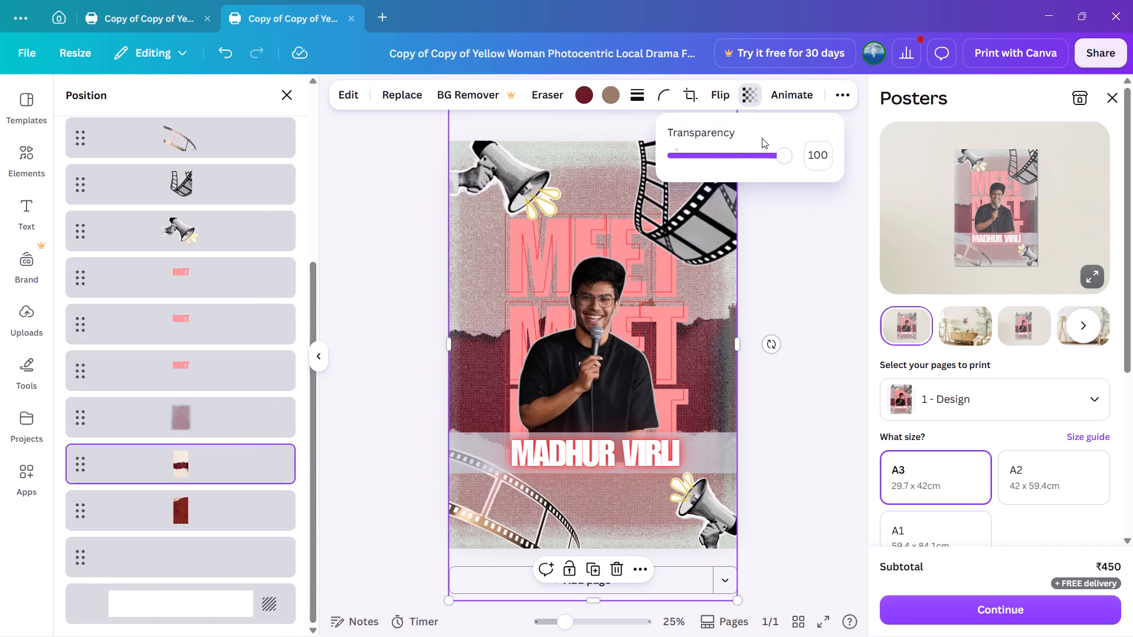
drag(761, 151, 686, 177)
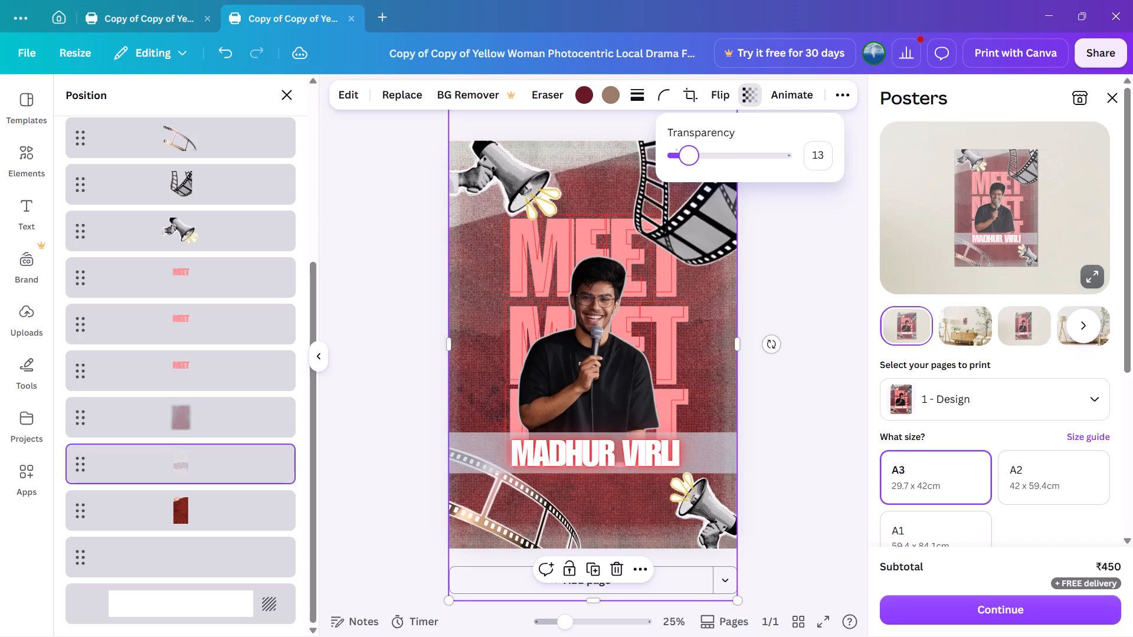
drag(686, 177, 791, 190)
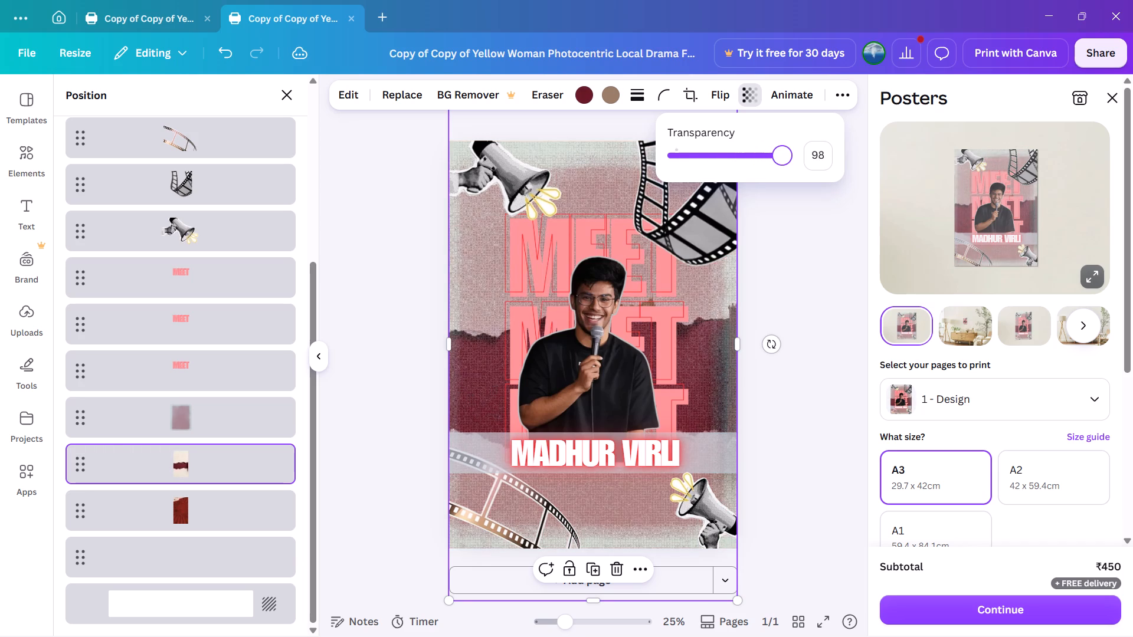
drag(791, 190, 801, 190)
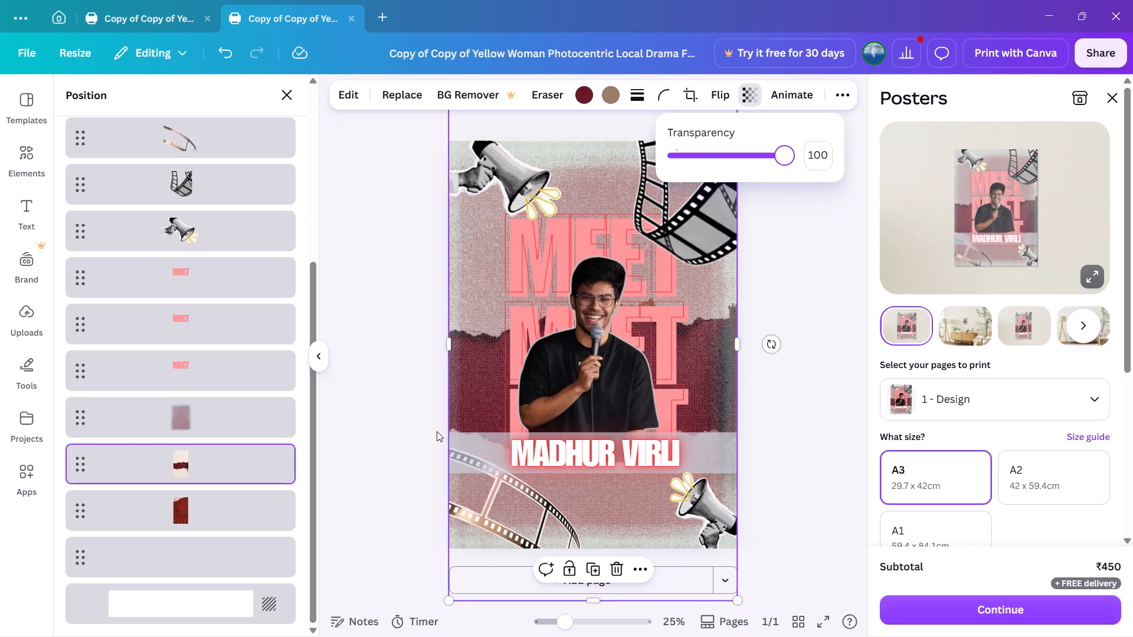
Move the torn-paper layer beneath the dark red background layer.
drag(243, 472, 245, 513)
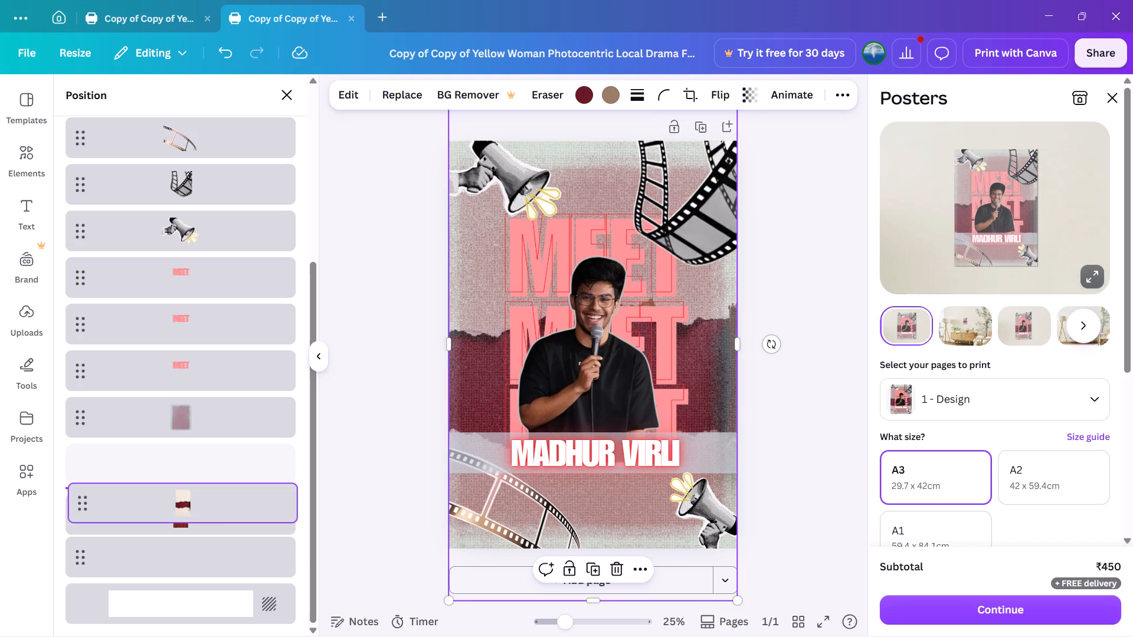
drag(245, 513, 245, 520)
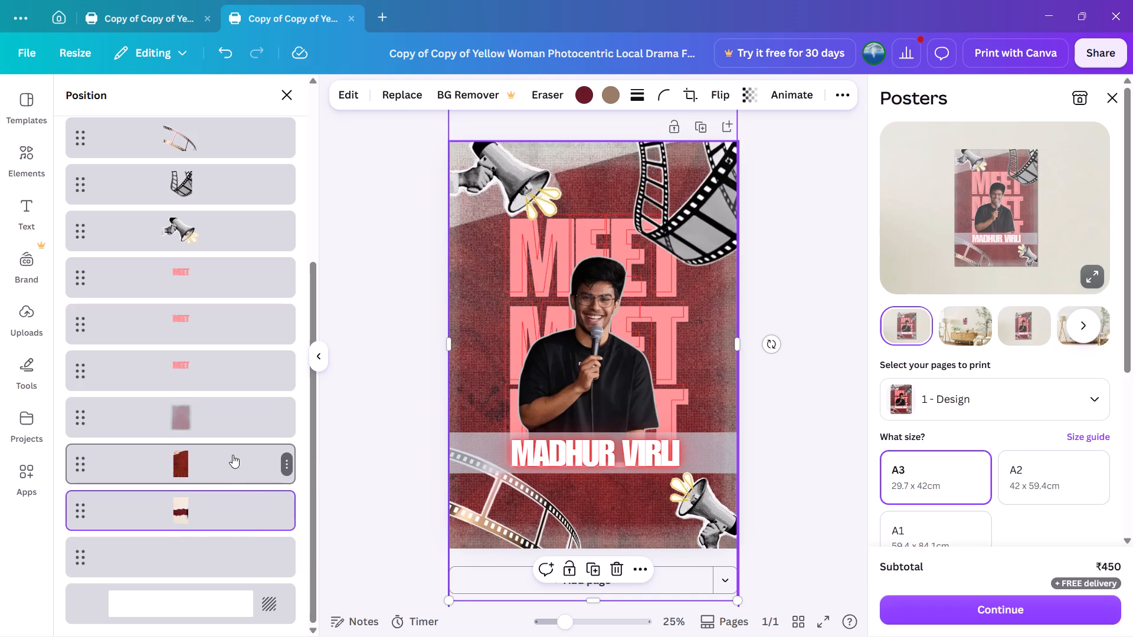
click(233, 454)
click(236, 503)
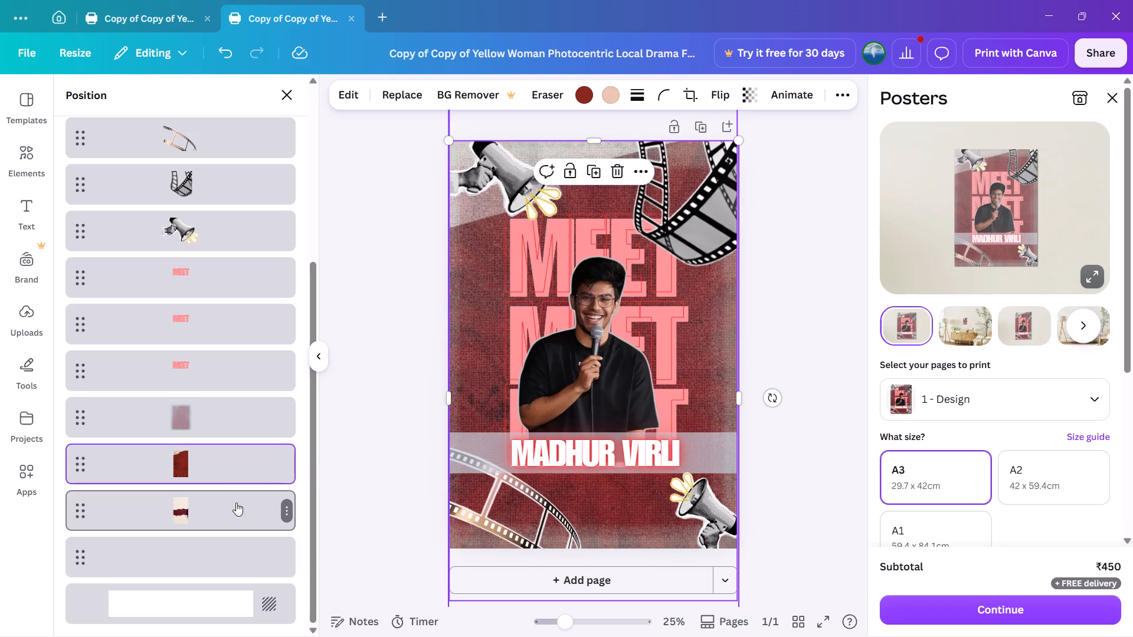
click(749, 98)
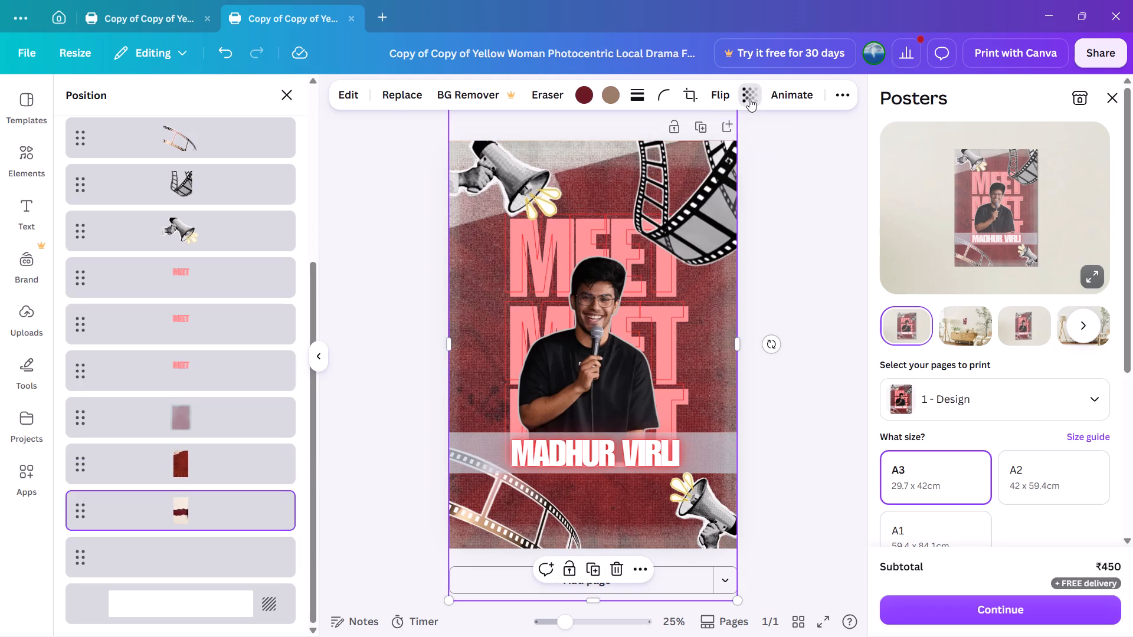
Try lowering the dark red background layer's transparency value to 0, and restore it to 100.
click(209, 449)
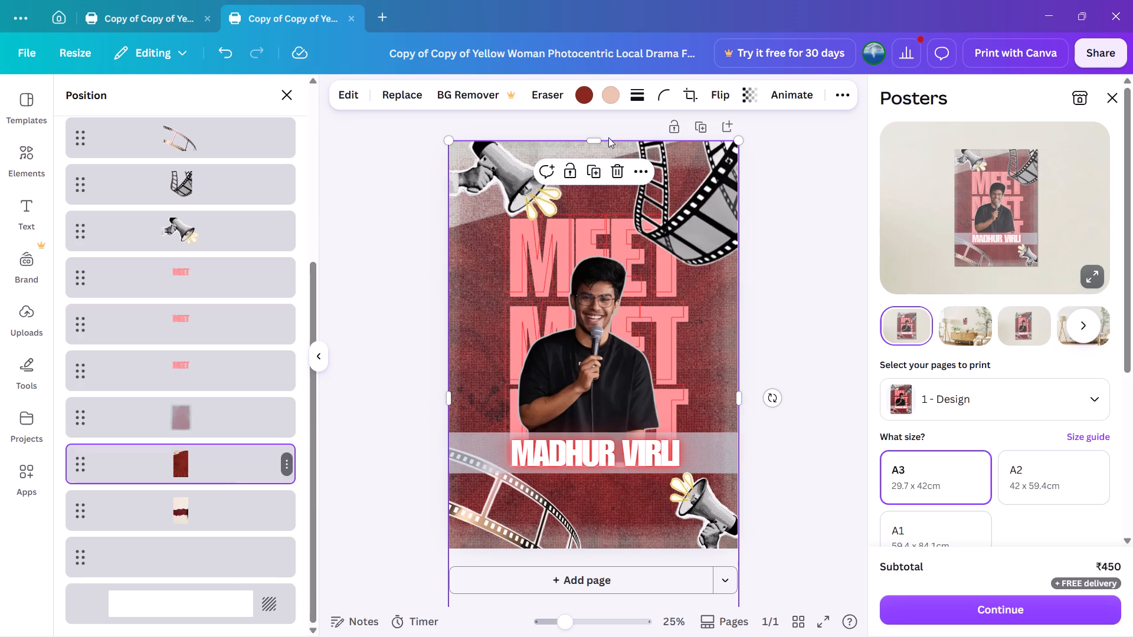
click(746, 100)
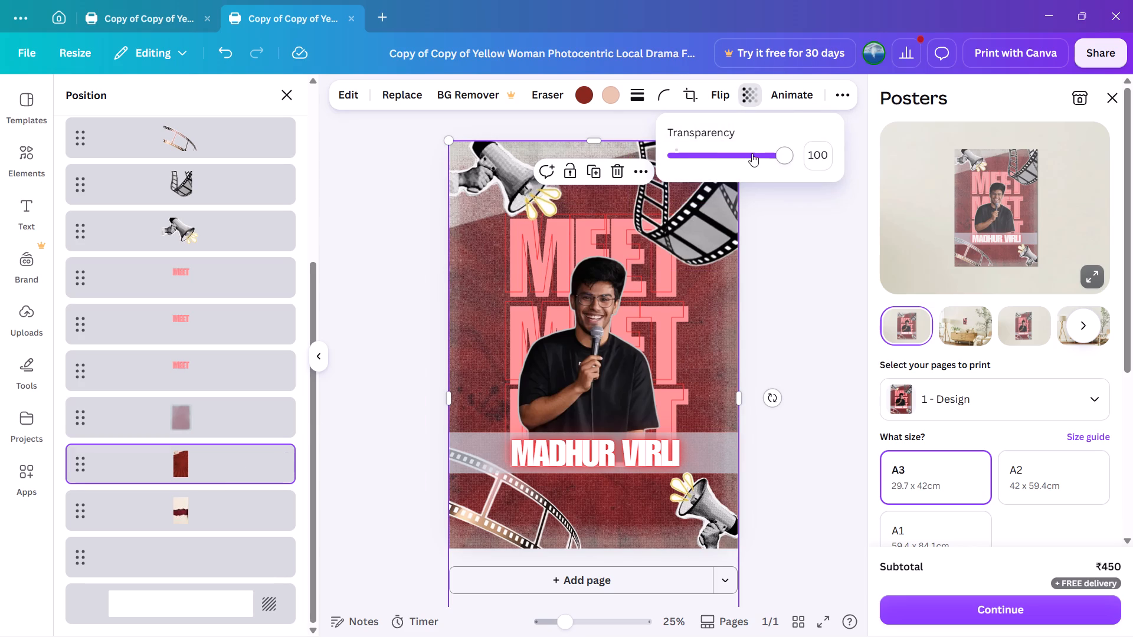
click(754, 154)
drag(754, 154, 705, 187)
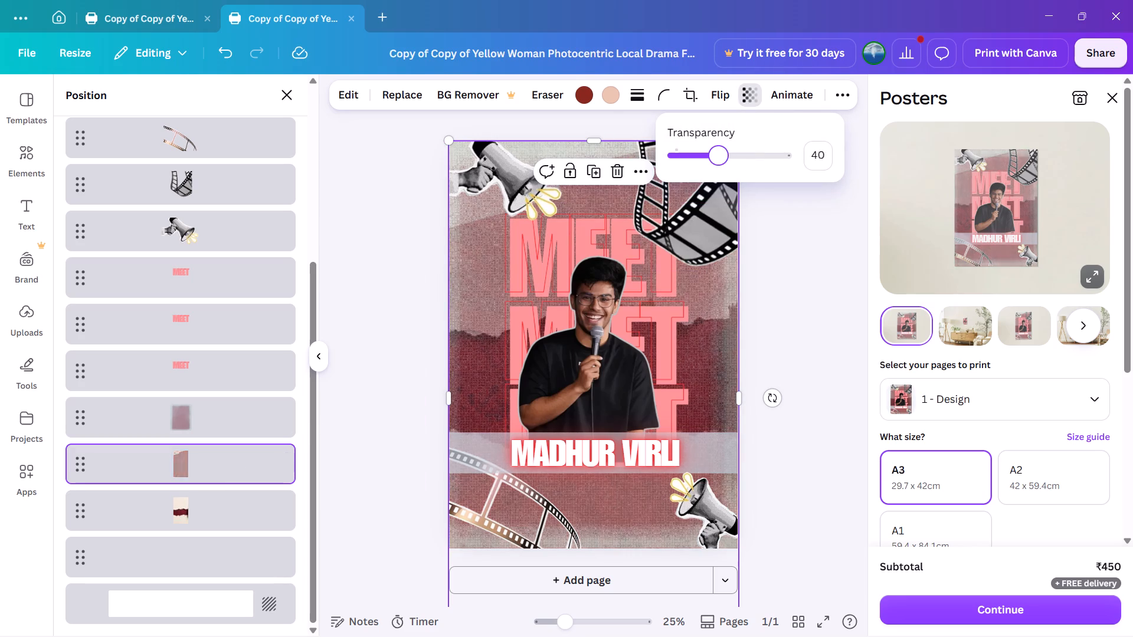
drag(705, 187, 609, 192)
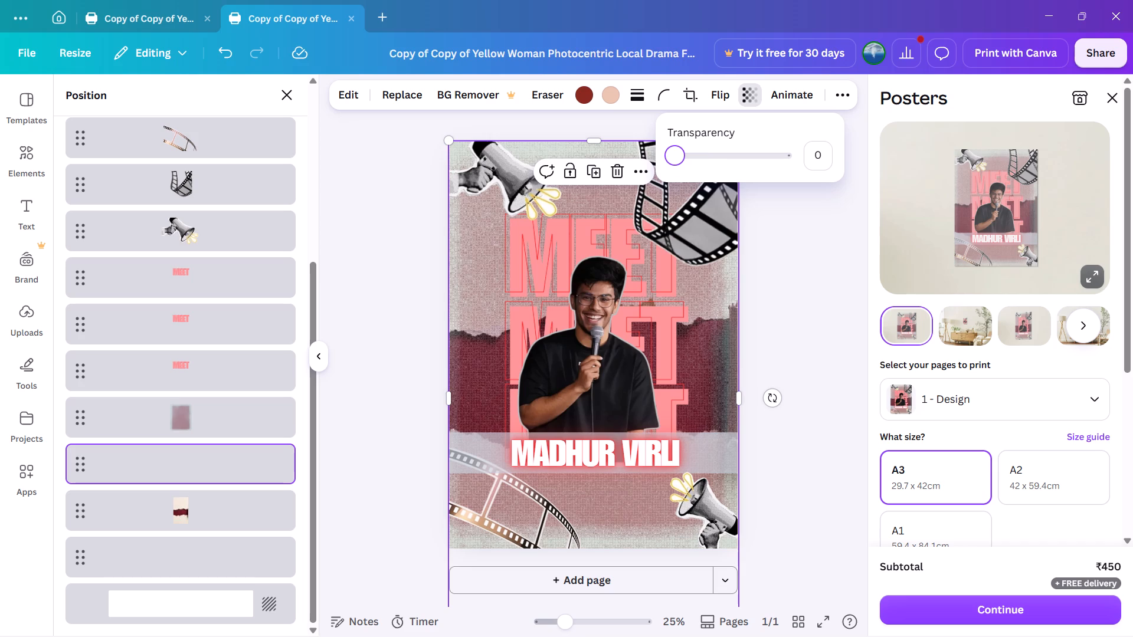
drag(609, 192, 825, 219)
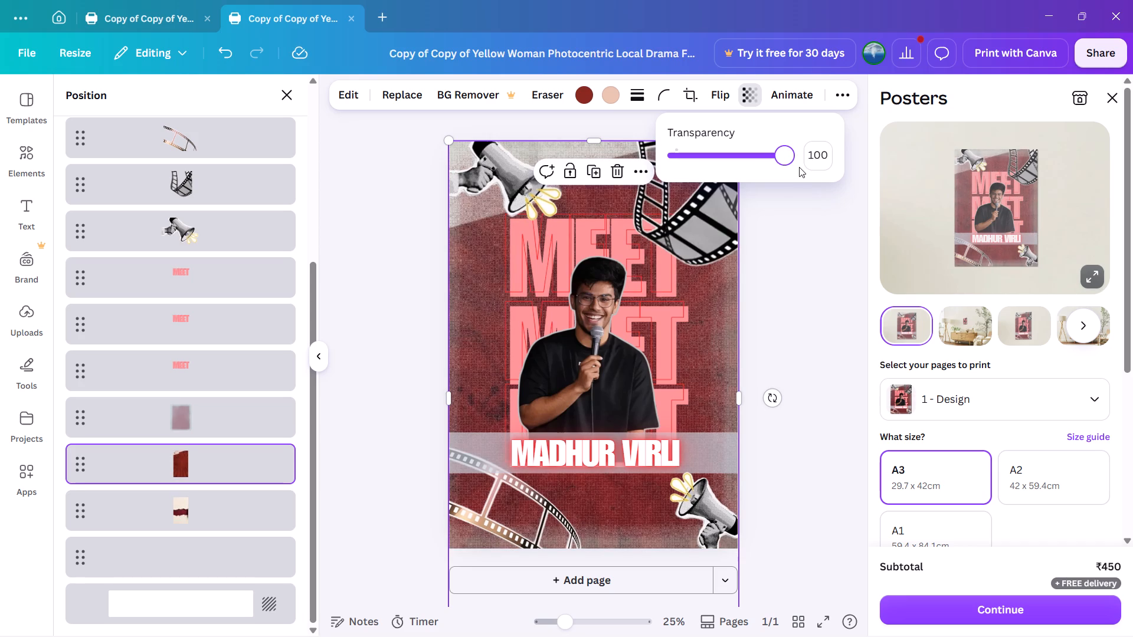
Move the torn-paper layer up the stack to directly above the dark red background layer.
click(234, 491)
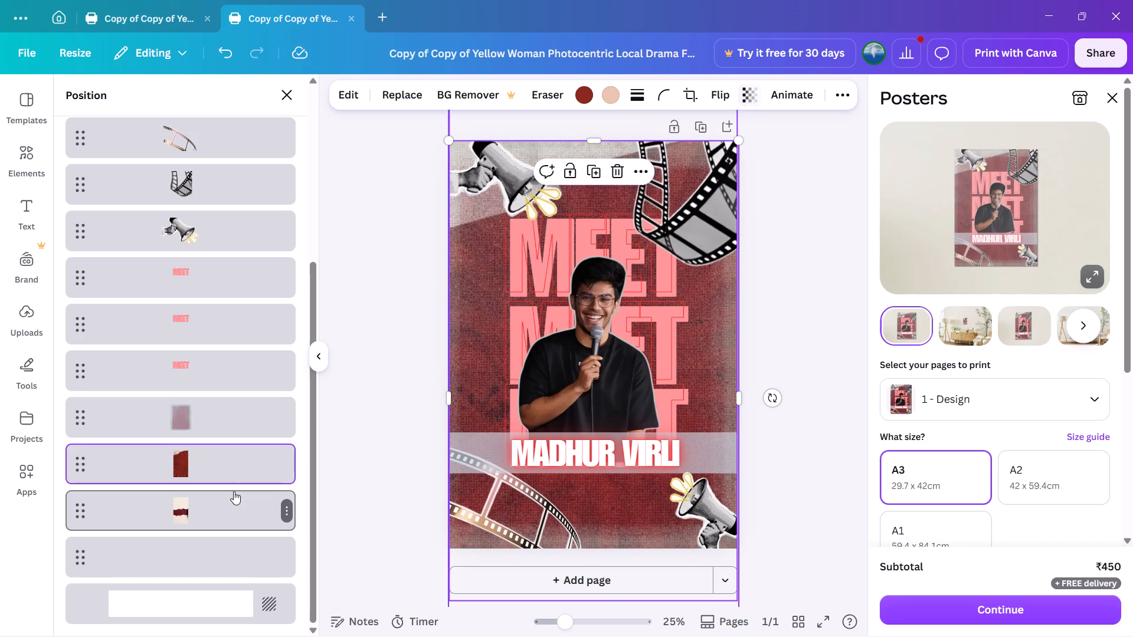
drag(231, 509, 233, 469)
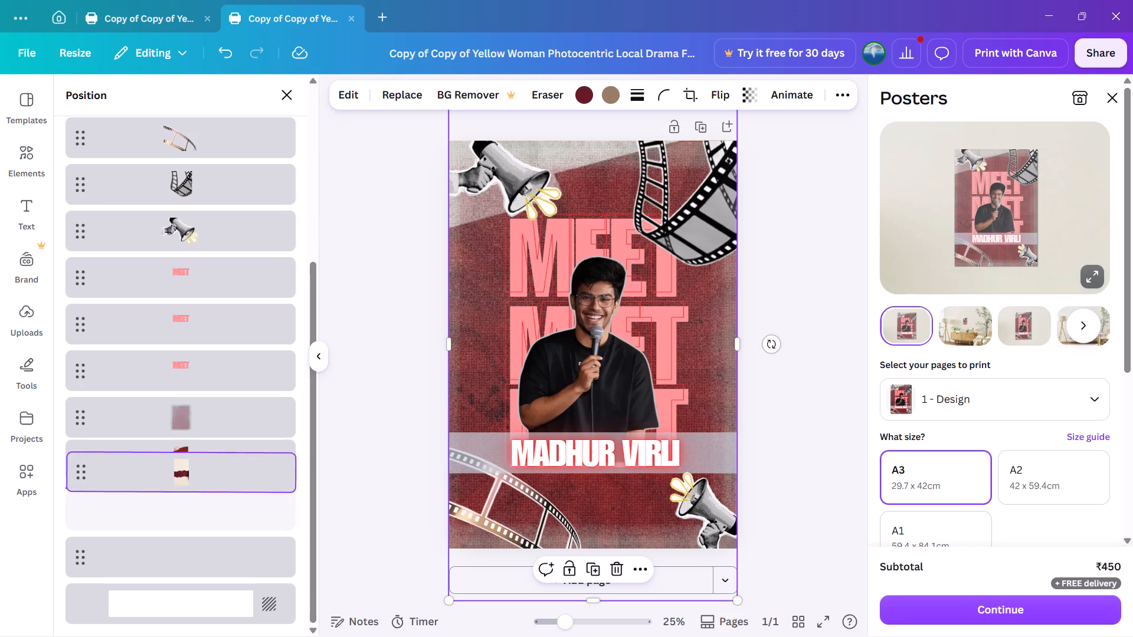
drag(233, 469, 234, 461)
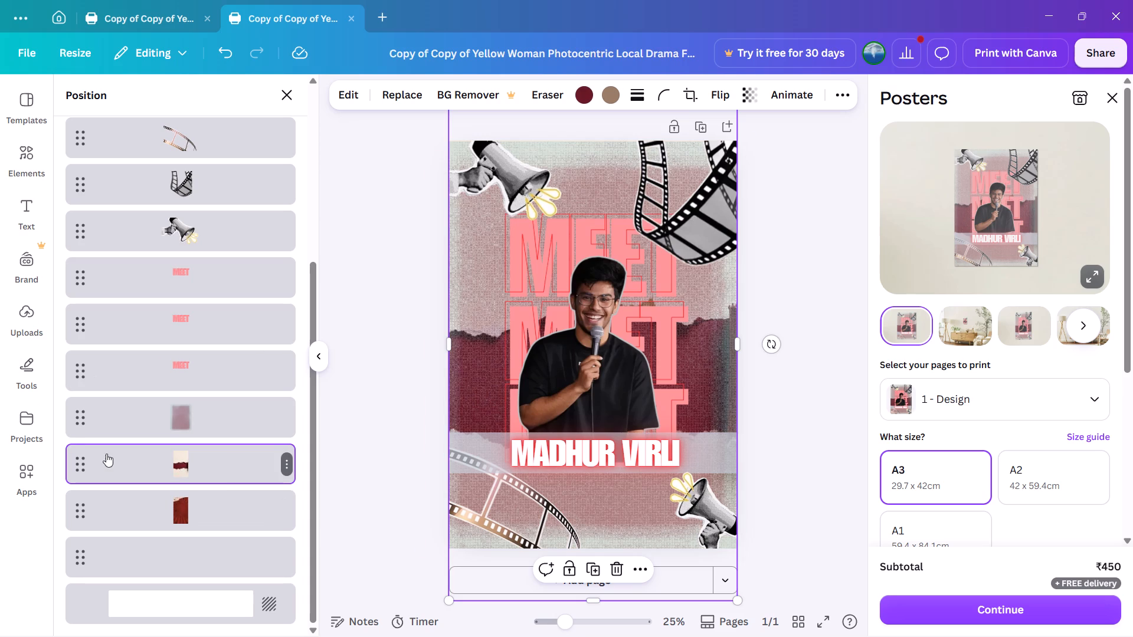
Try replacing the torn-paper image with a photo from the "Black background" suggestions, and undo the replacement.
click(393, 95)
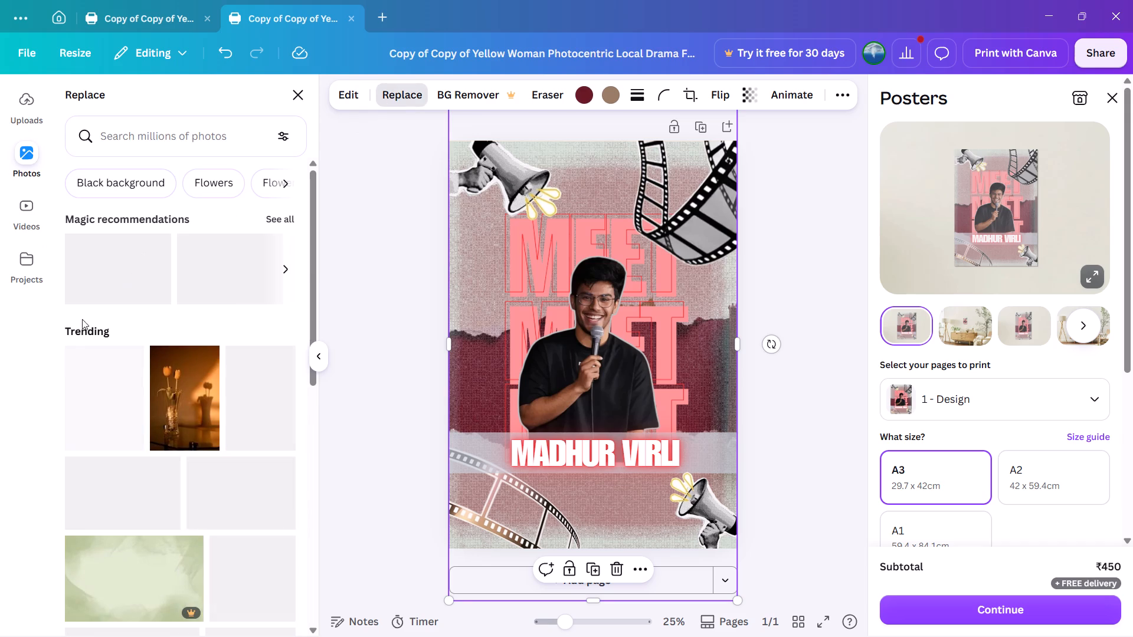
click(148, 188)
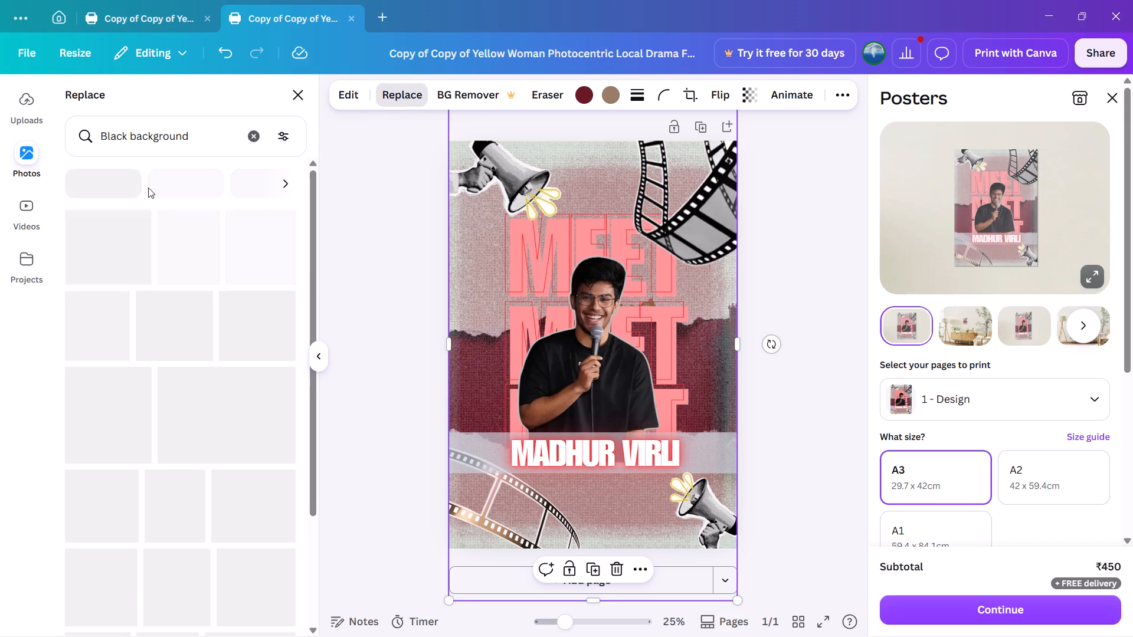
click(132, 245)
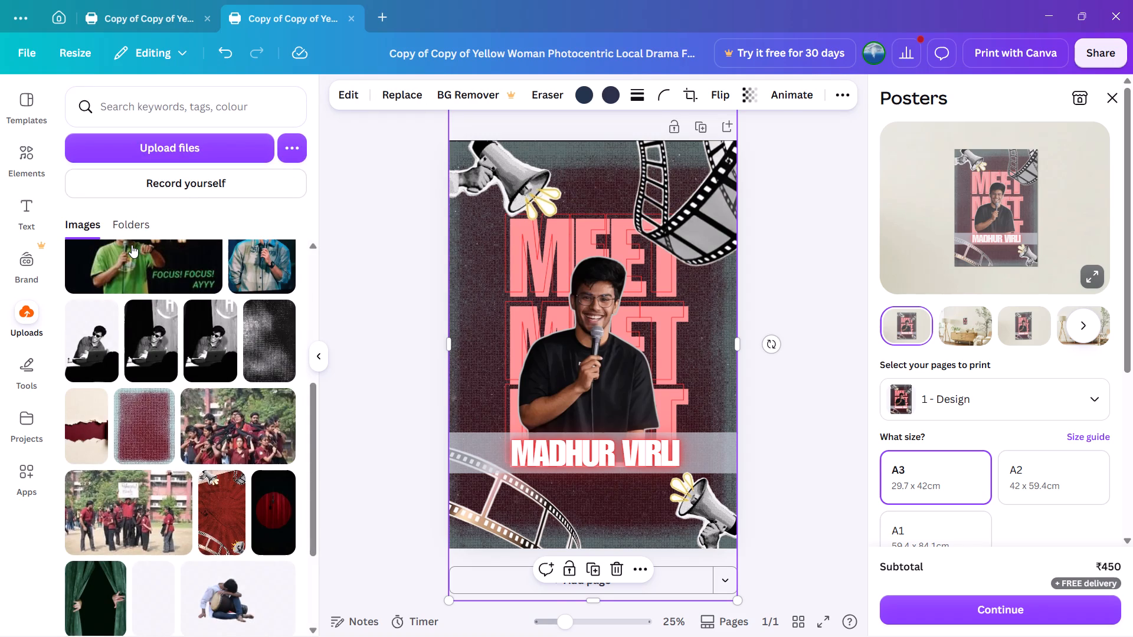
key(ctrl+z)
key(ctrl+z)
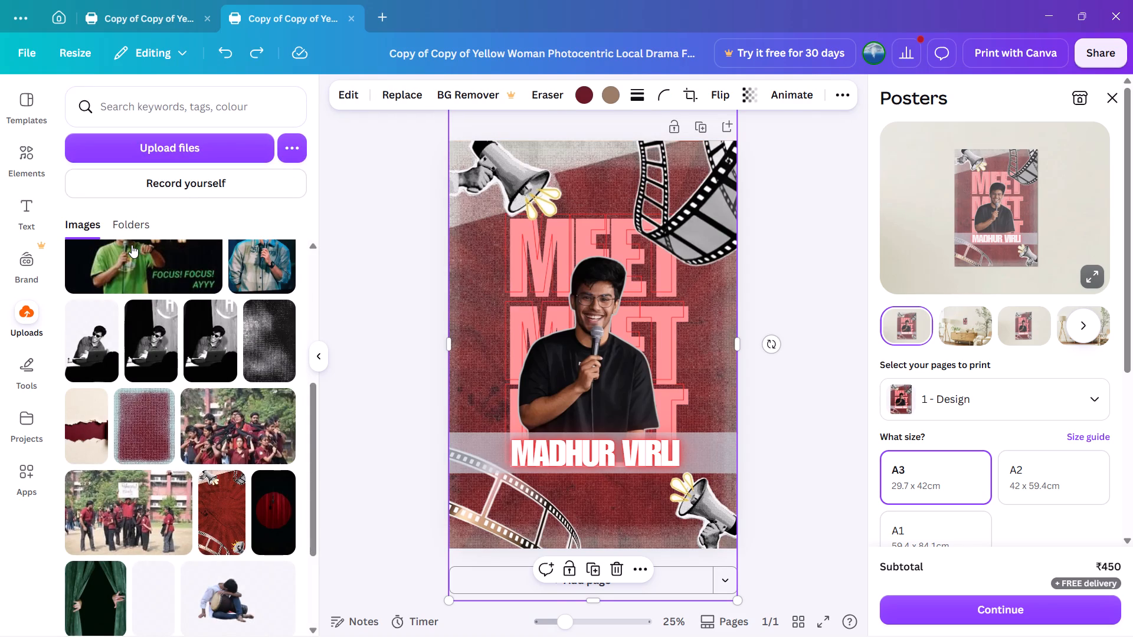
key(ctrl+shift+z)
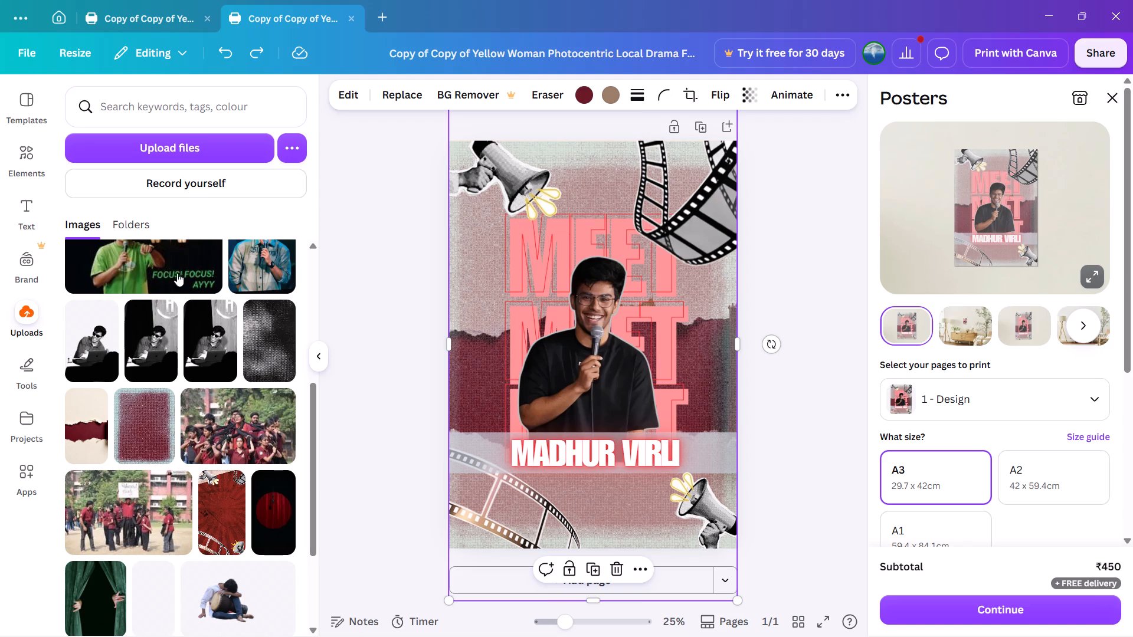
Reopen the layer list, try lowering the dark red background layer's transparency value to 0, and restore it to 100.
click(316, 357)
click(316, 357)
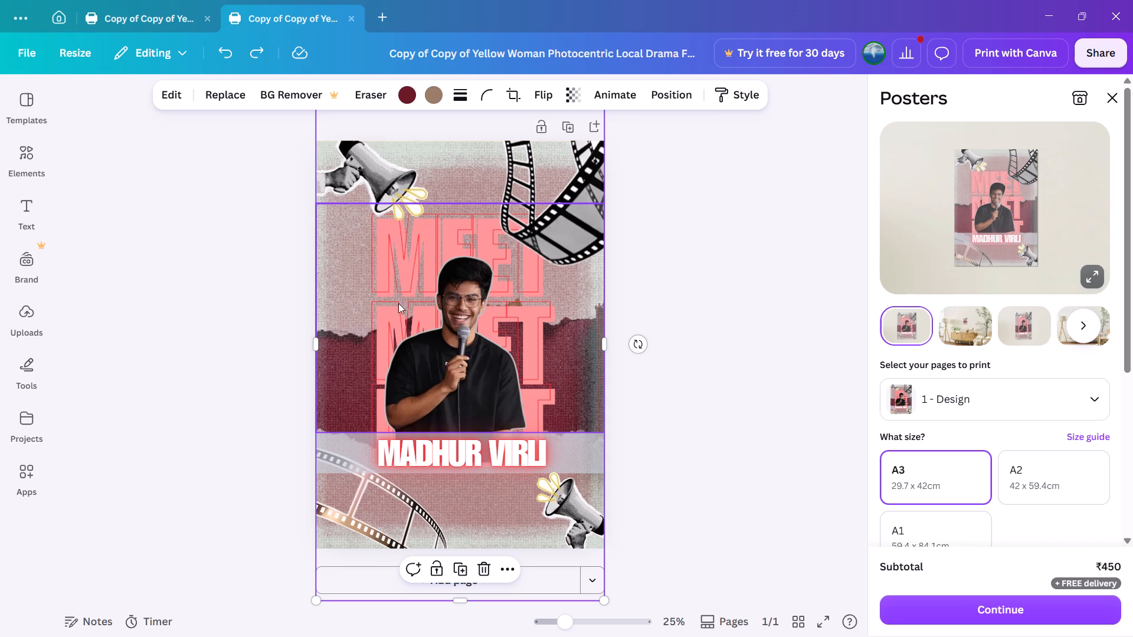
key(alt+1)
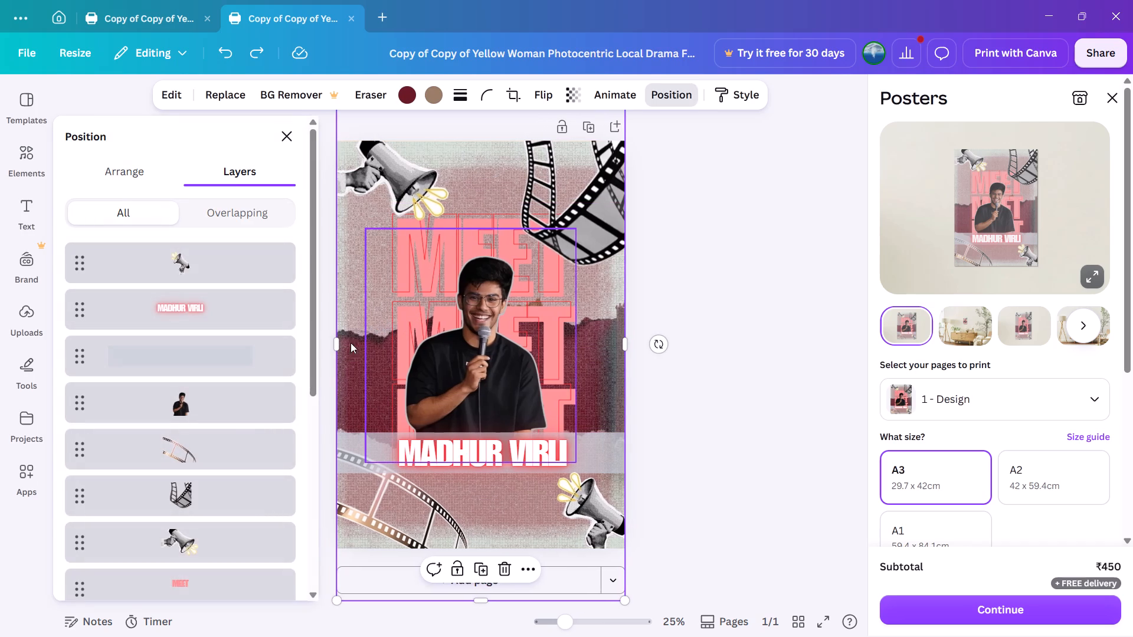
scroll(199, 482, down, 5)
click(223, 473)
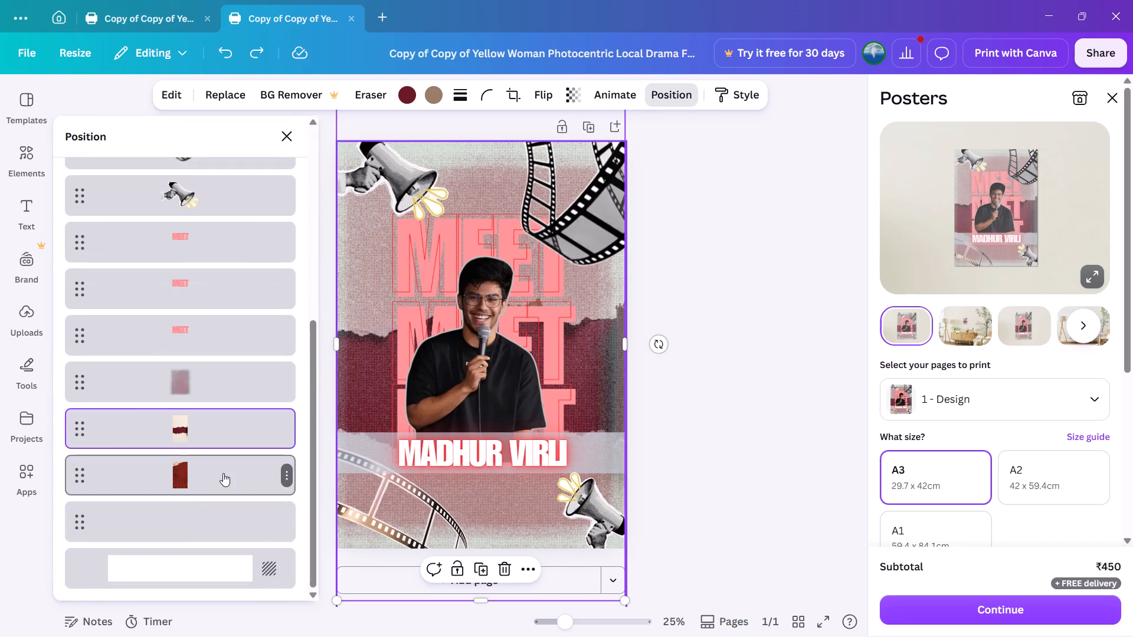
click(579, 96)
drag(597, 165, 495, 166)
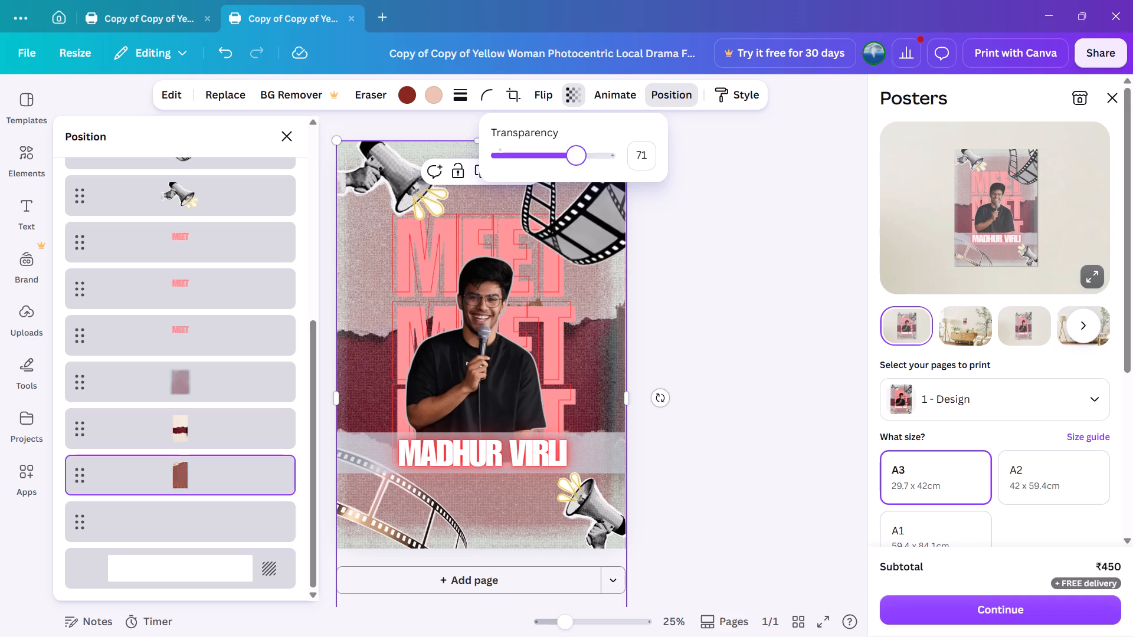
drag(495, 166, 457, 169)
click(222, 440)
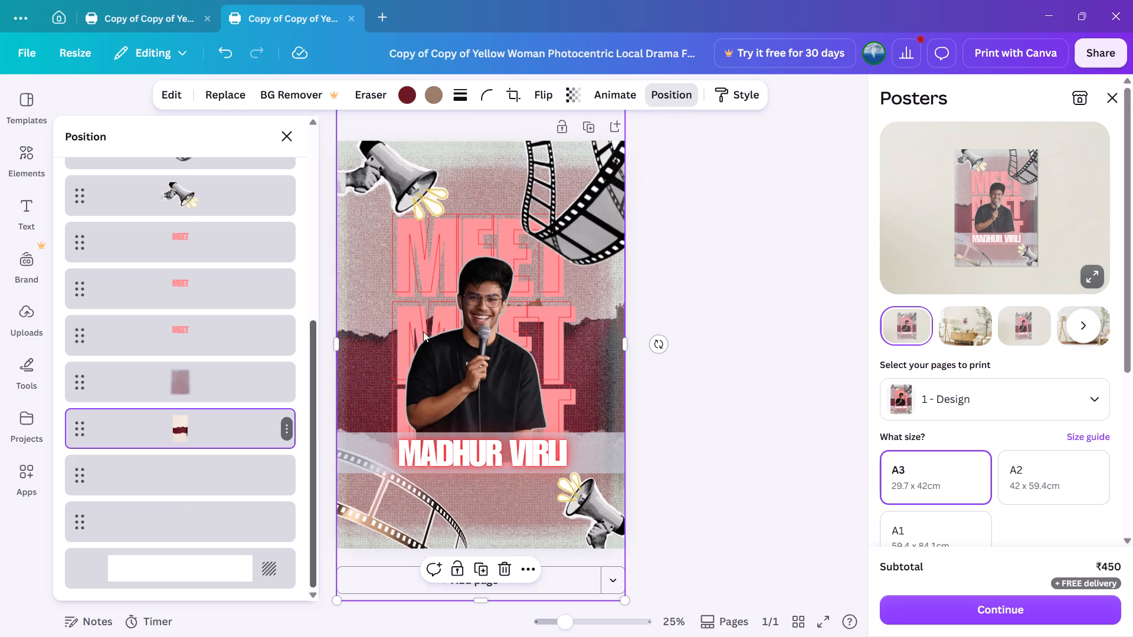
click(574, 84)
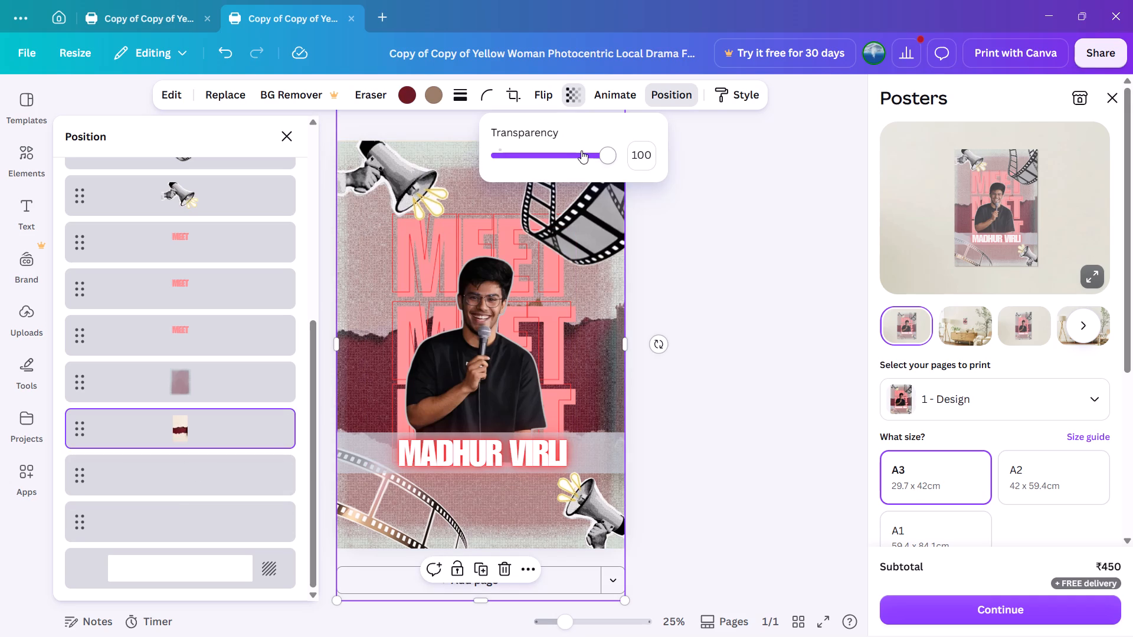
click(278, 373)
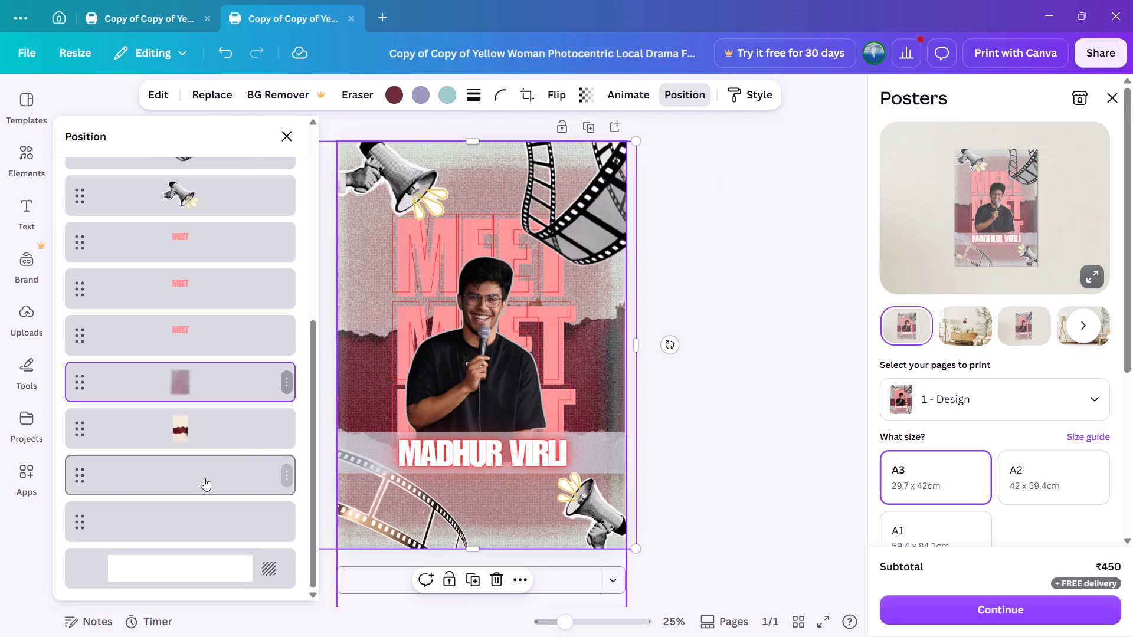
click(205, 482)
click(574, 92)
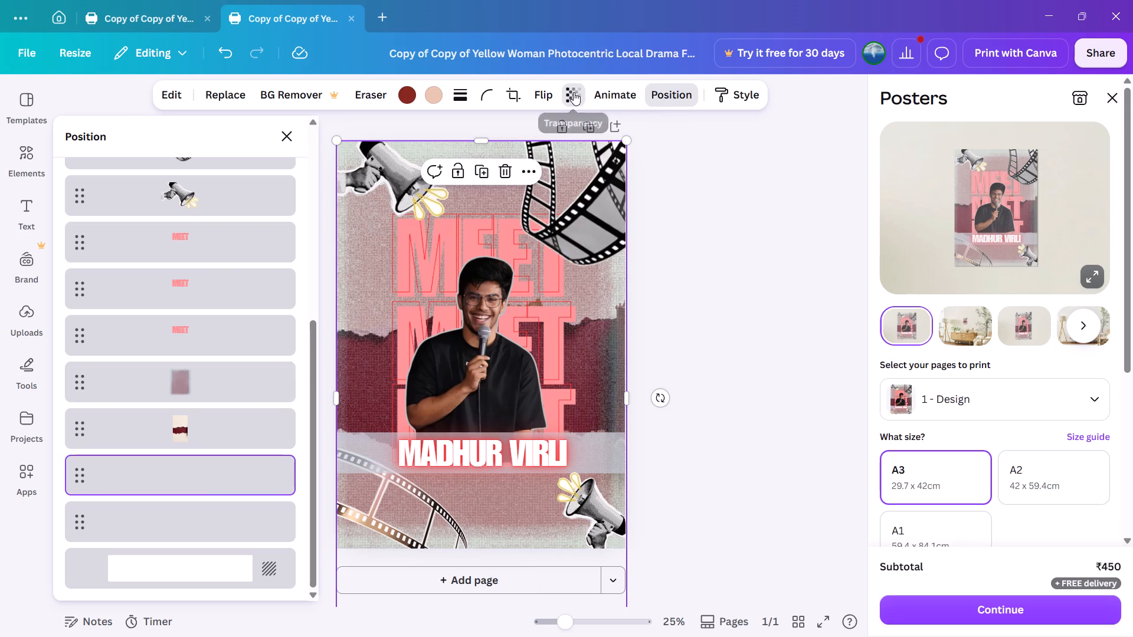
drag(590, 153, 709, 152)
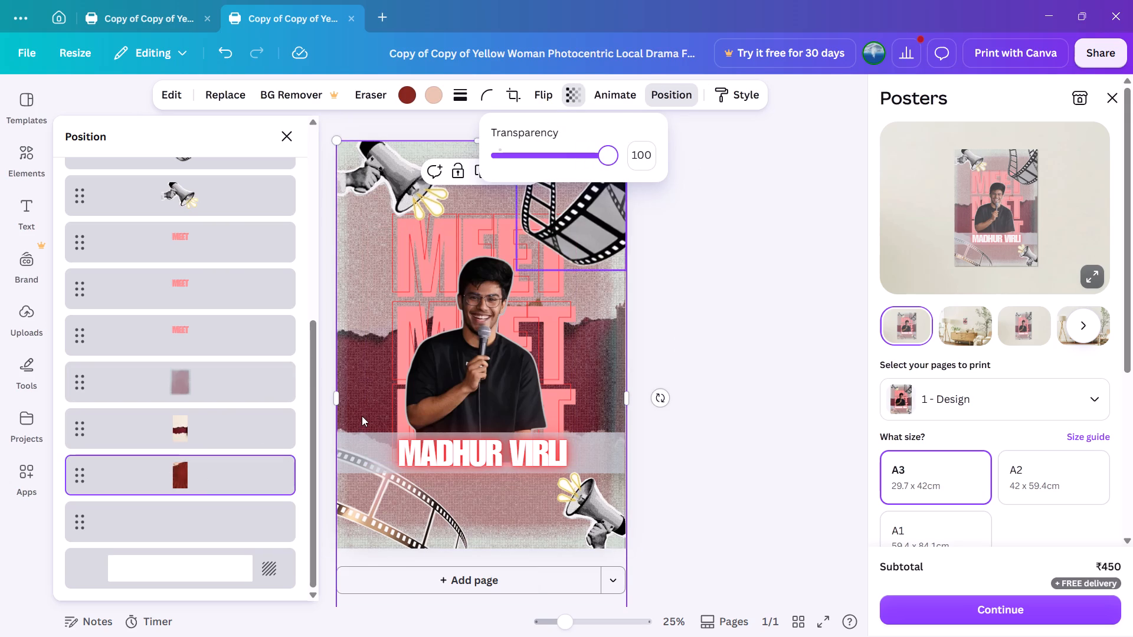
Set the fabric texture layer's transparency value to 30.
click(205, 414)
click(203, 387)
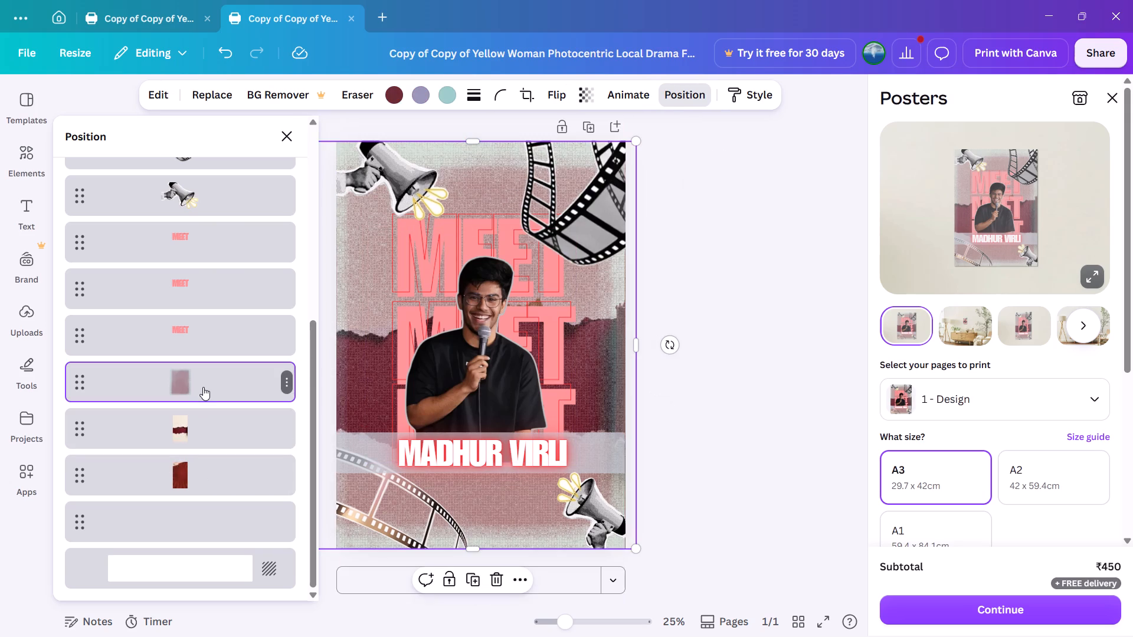
click(588, 87)
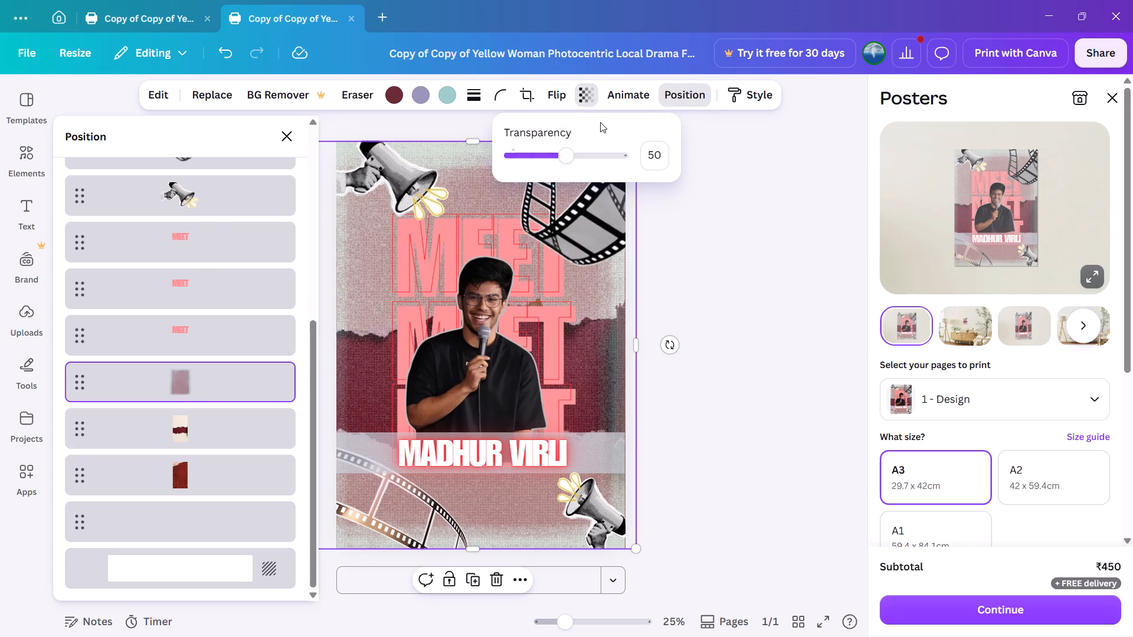
drag(552, 157, 466, 170)
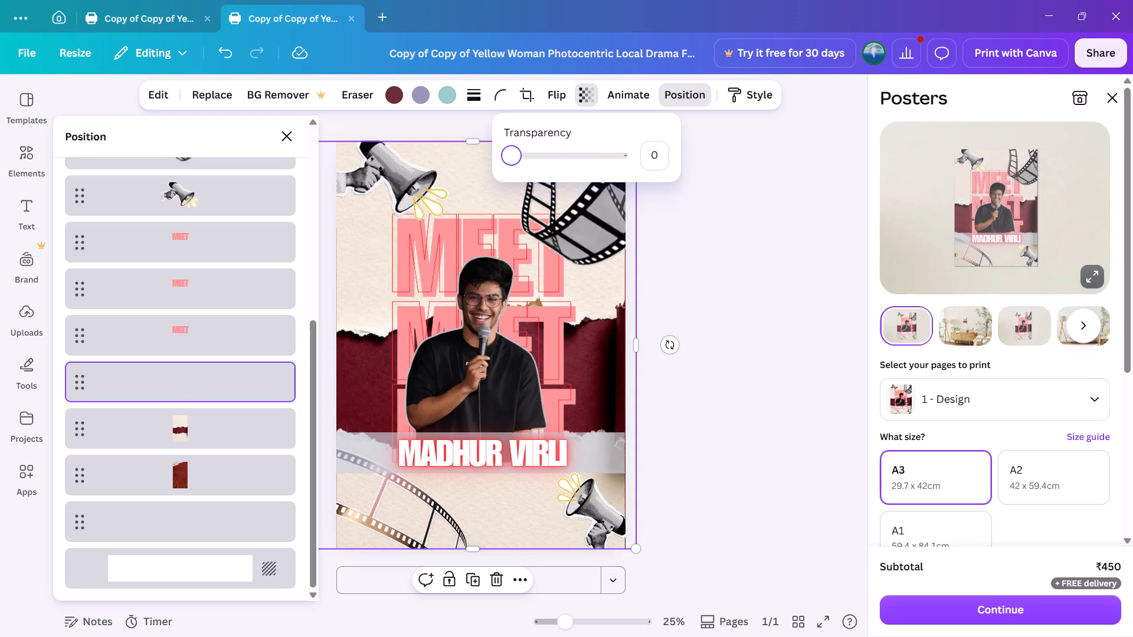
drag(466, 170, 556, 176)
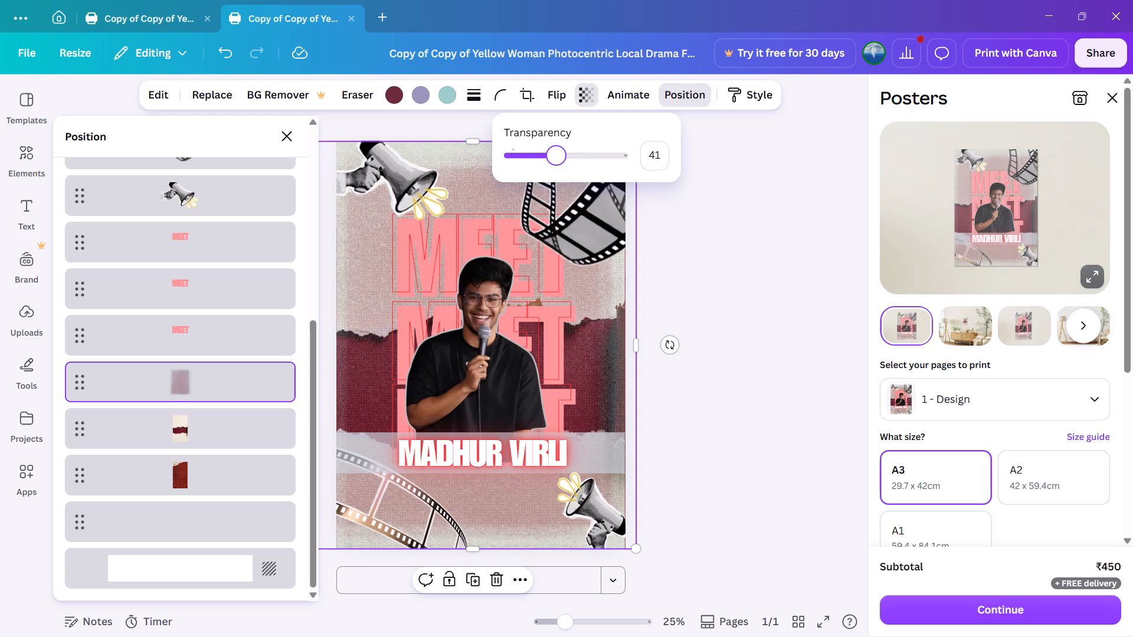
drag(556, 176, 537, 178)
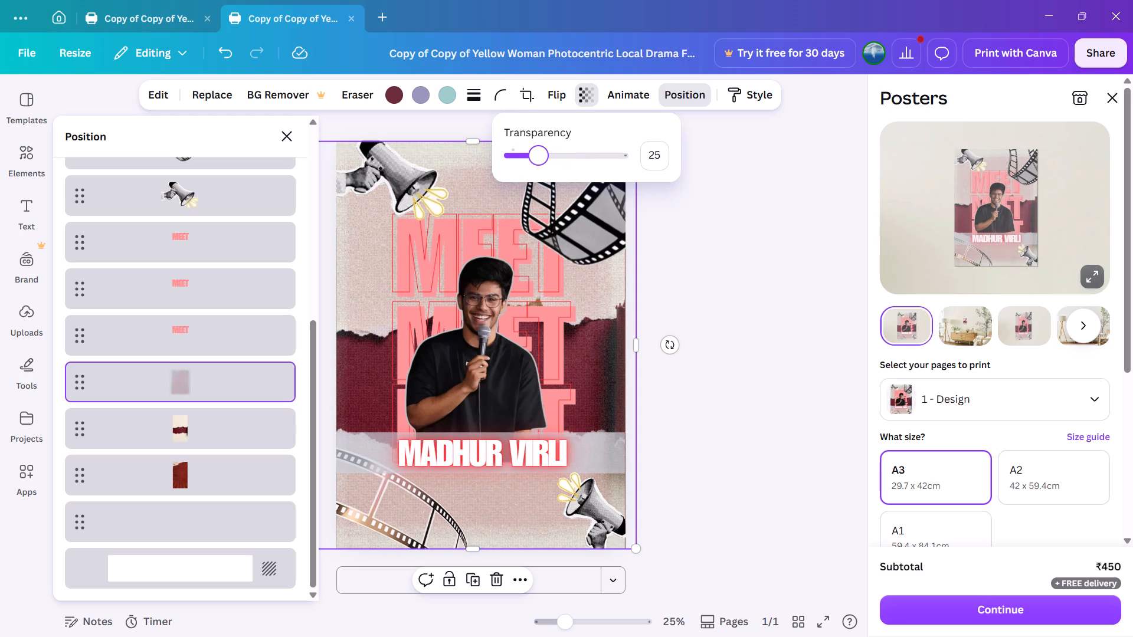
drag(537, 178, 536, 178)
key(Right)
key(Right)
key(Right)
key(Right)
key(Right)
key(Right)
key(Right)
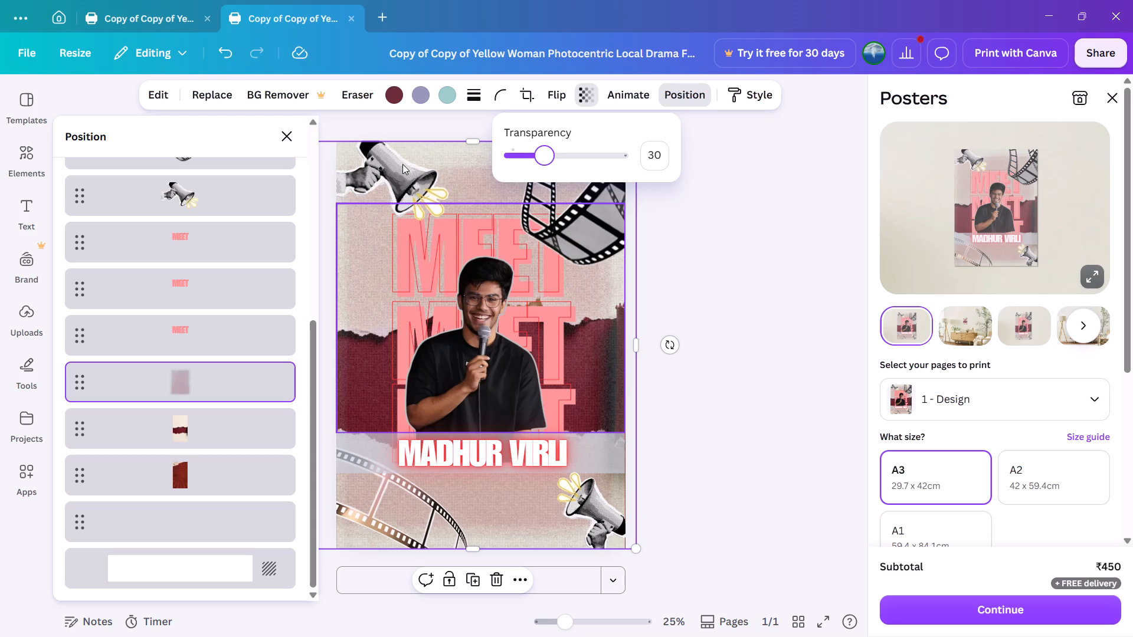
Move the fabric texture layer up the stack to directly beneath the comedian cutout layer.
drag(242, 378, 226, 190)
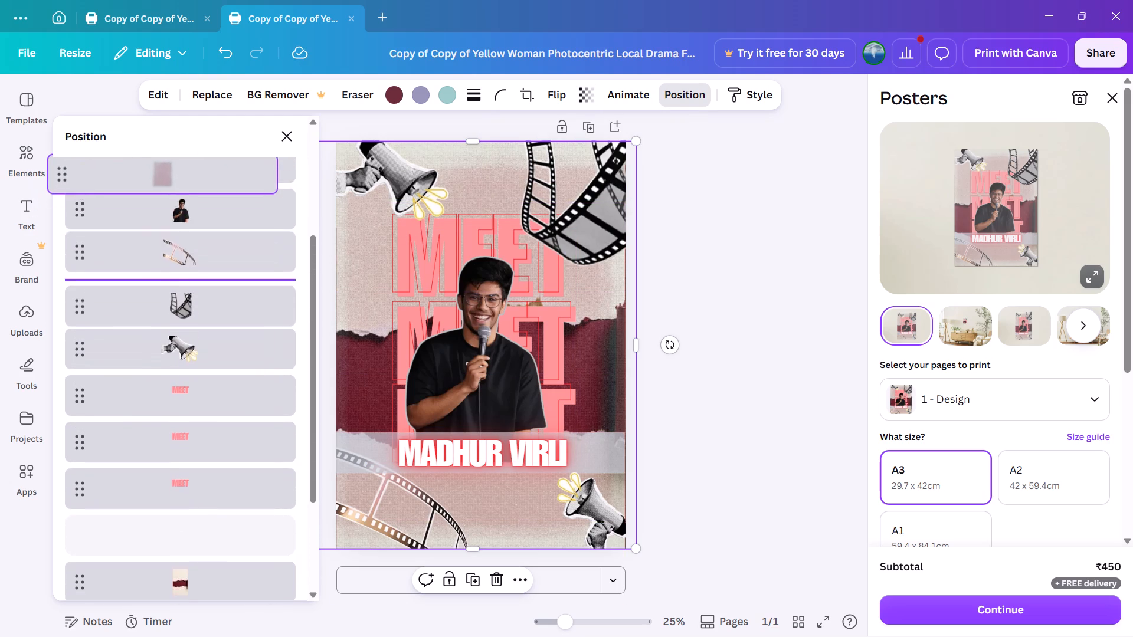
drag(226, 190, 248, 253)
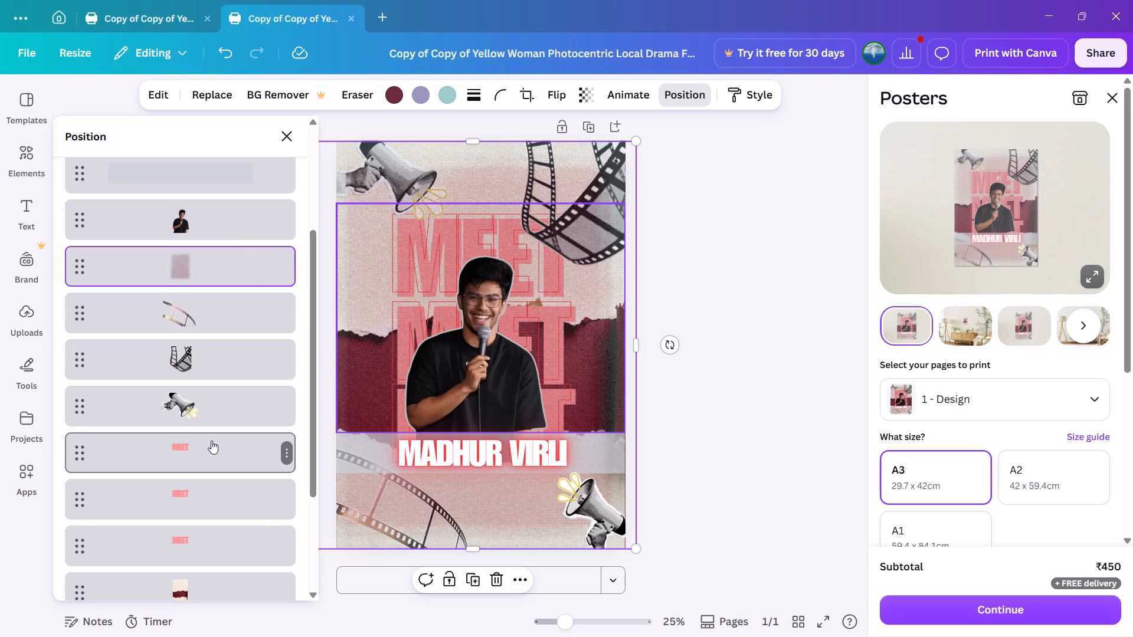
Move the lower megaphone layer down the stack to directly beneath the fabric texture layer.
scroll(211, 441, down, 1)
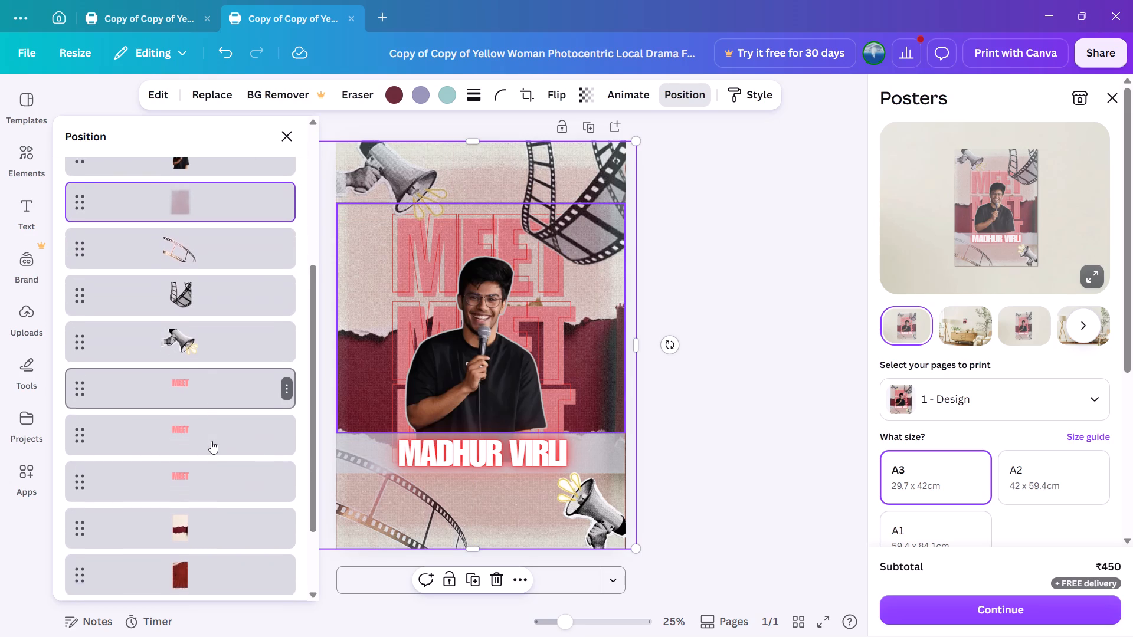
scroll(211, 441, down, 1)
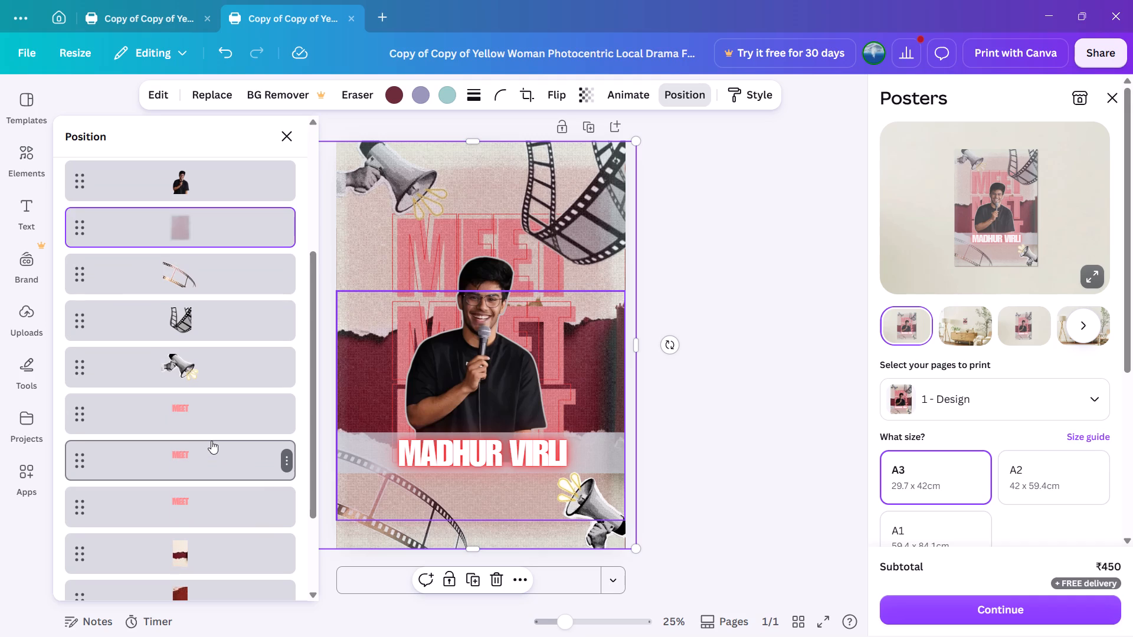
scroll(211, 441, up, 7)
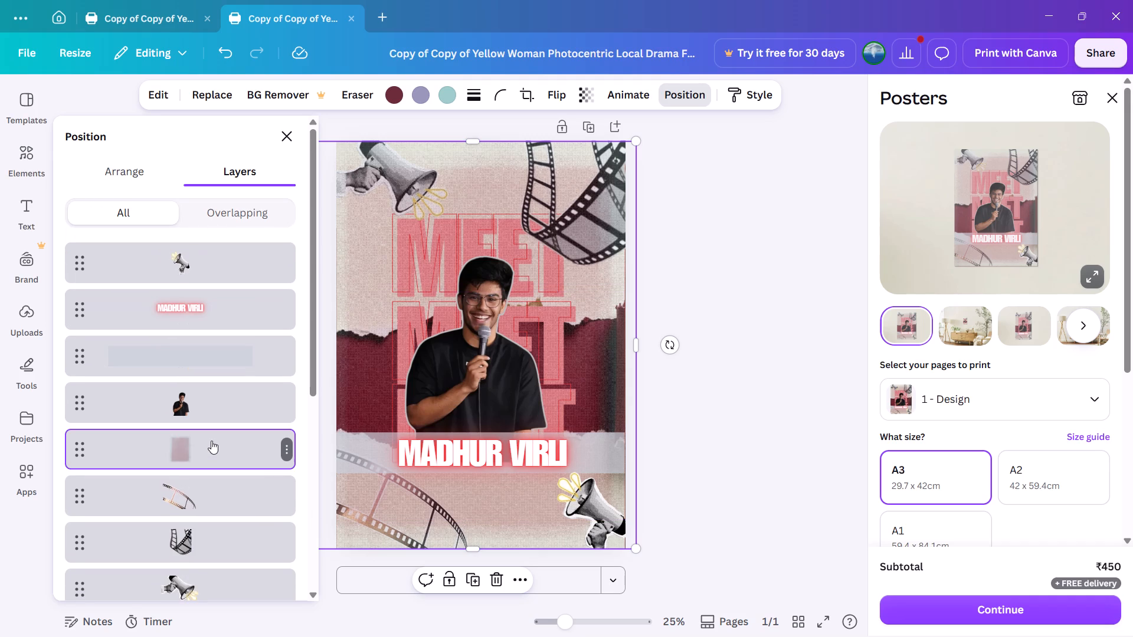
drag(187, 249, 215, 497)
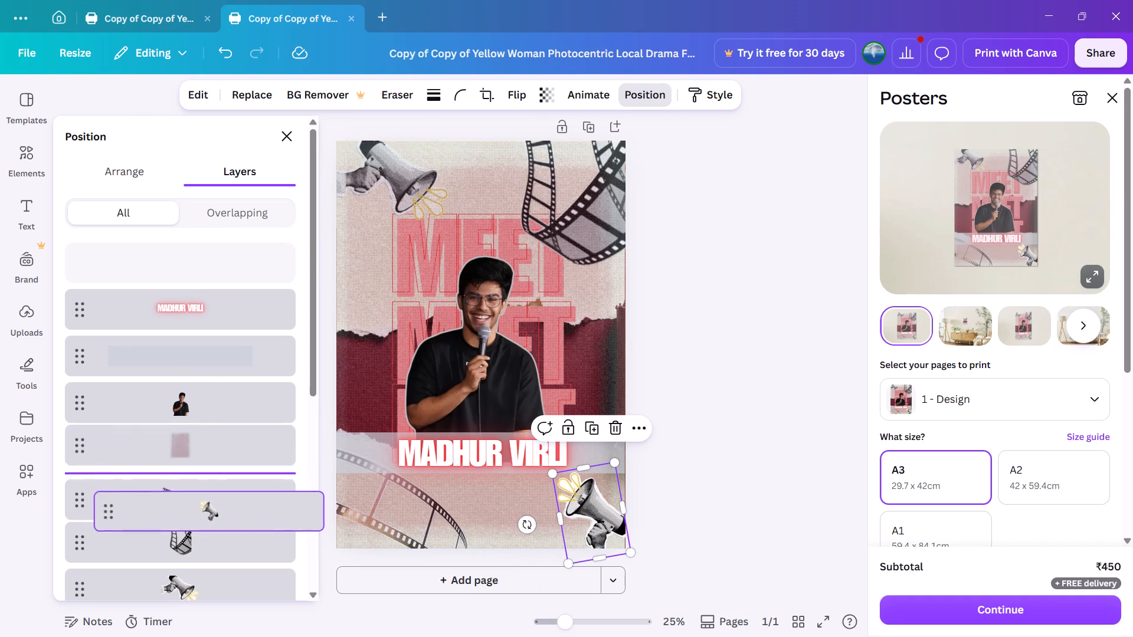
drag(215, 497, 209, 477)
click(780, 412)
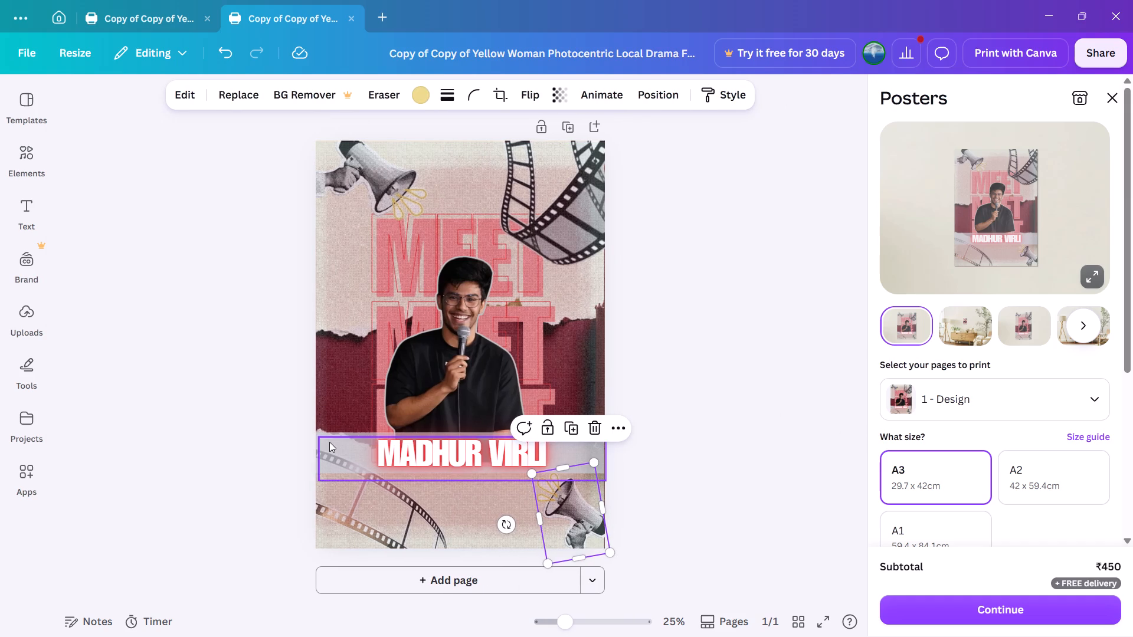
click(260, 346)
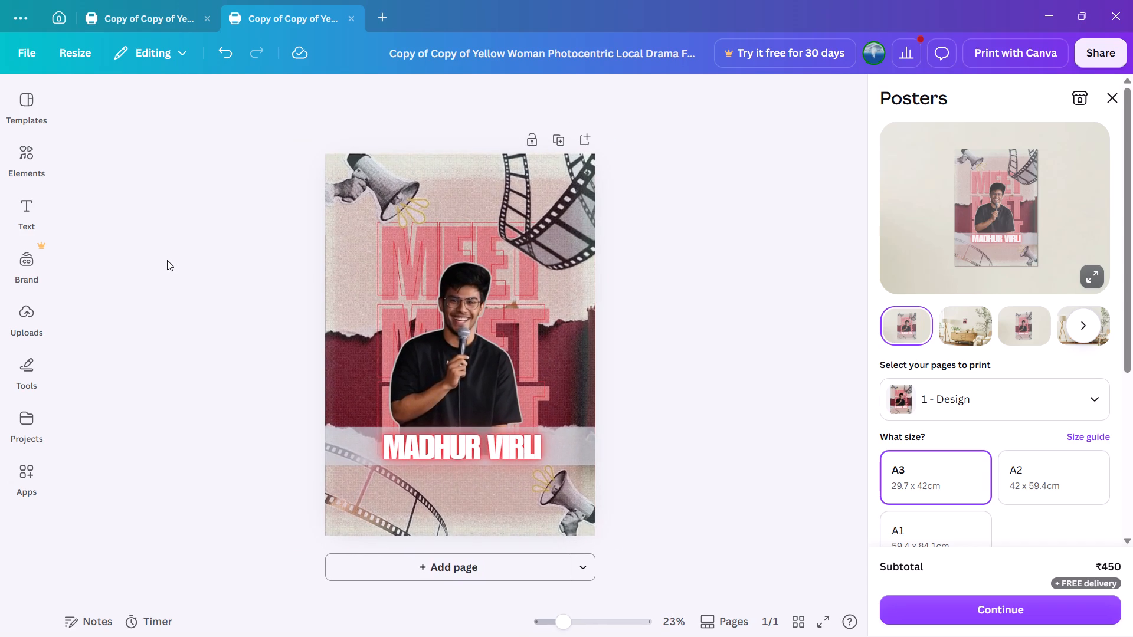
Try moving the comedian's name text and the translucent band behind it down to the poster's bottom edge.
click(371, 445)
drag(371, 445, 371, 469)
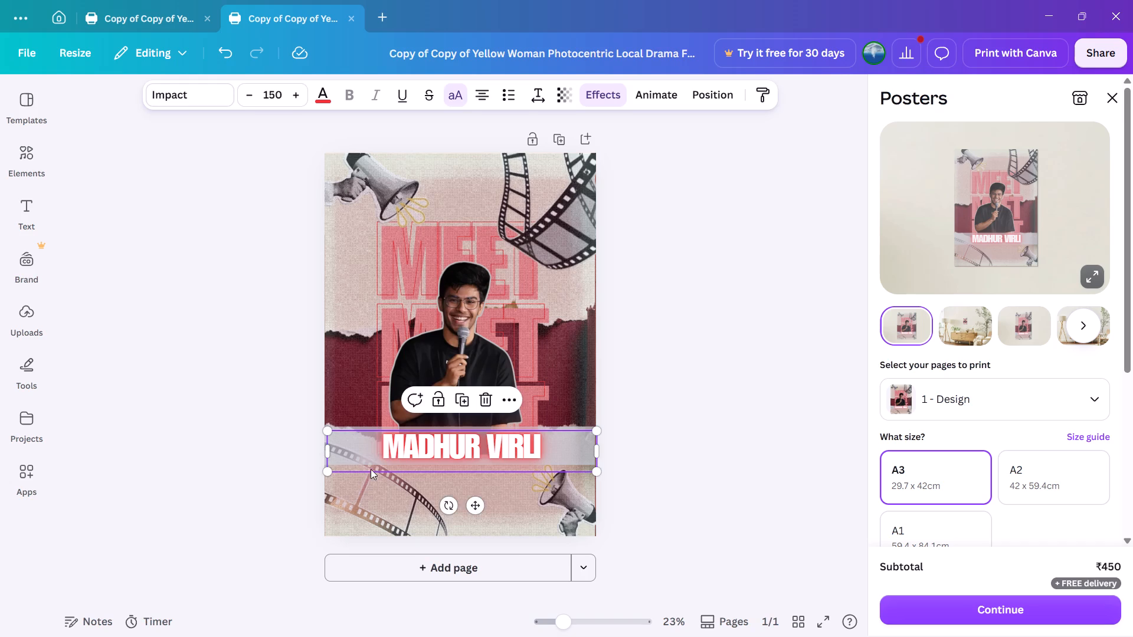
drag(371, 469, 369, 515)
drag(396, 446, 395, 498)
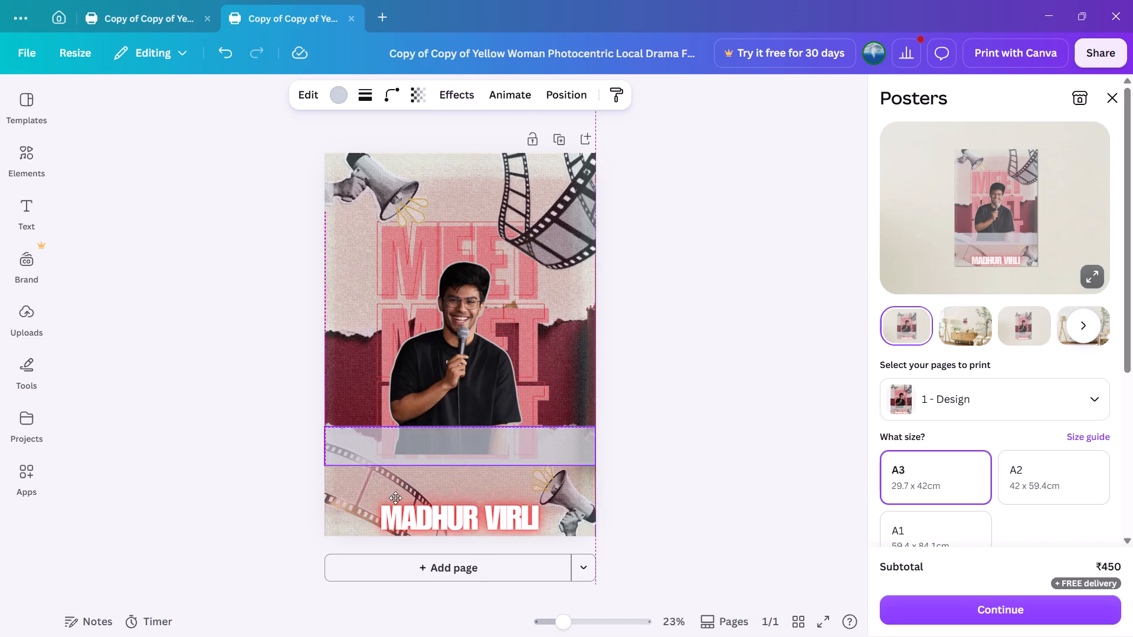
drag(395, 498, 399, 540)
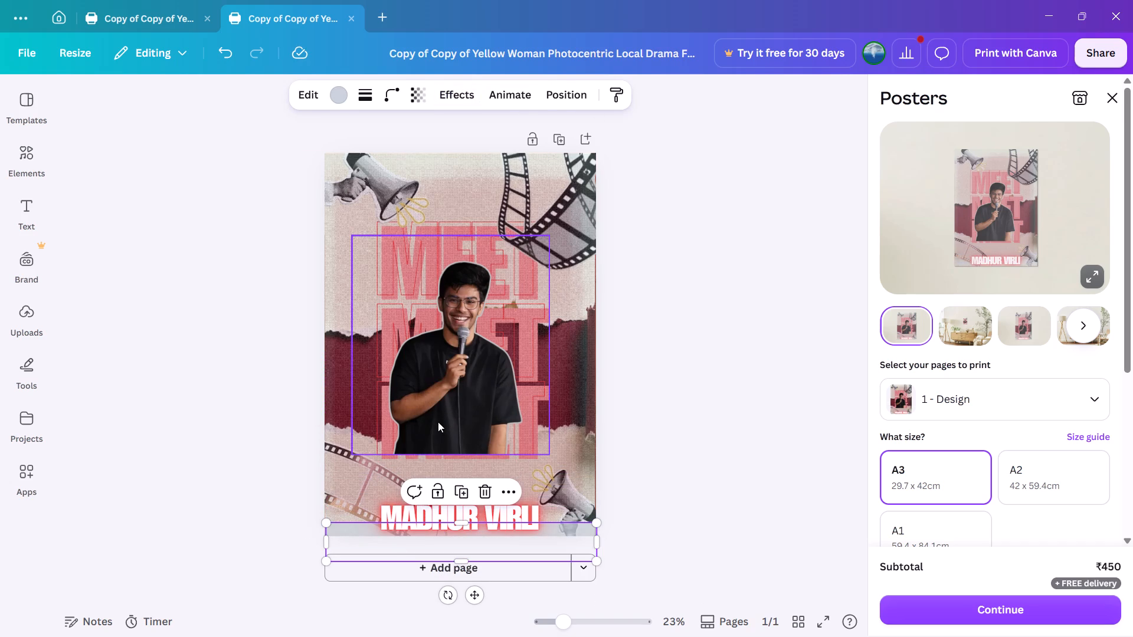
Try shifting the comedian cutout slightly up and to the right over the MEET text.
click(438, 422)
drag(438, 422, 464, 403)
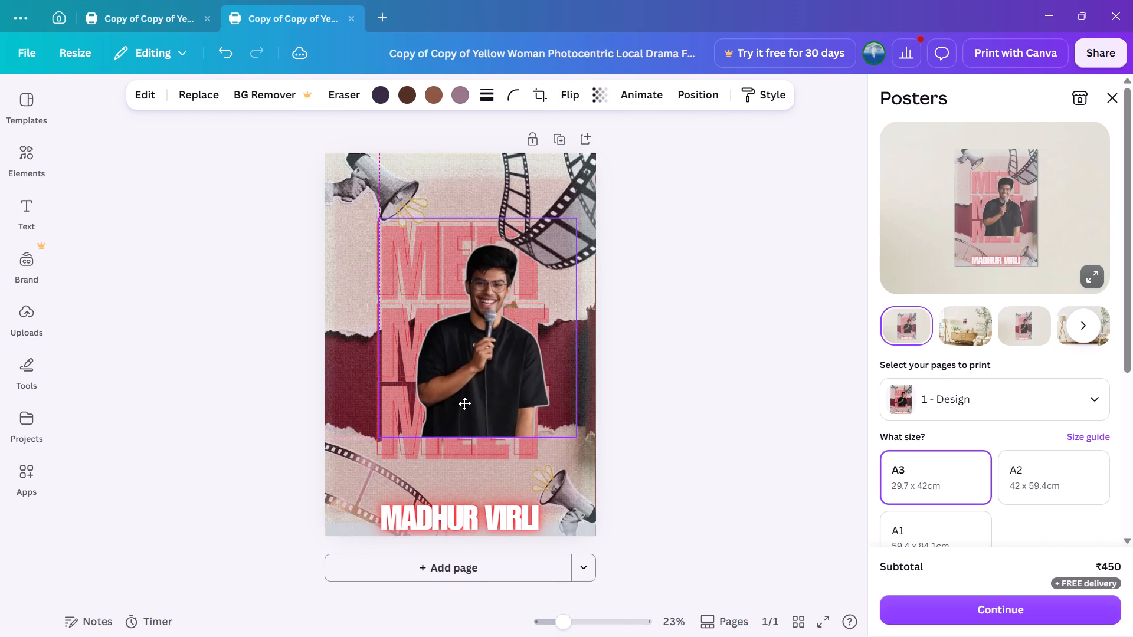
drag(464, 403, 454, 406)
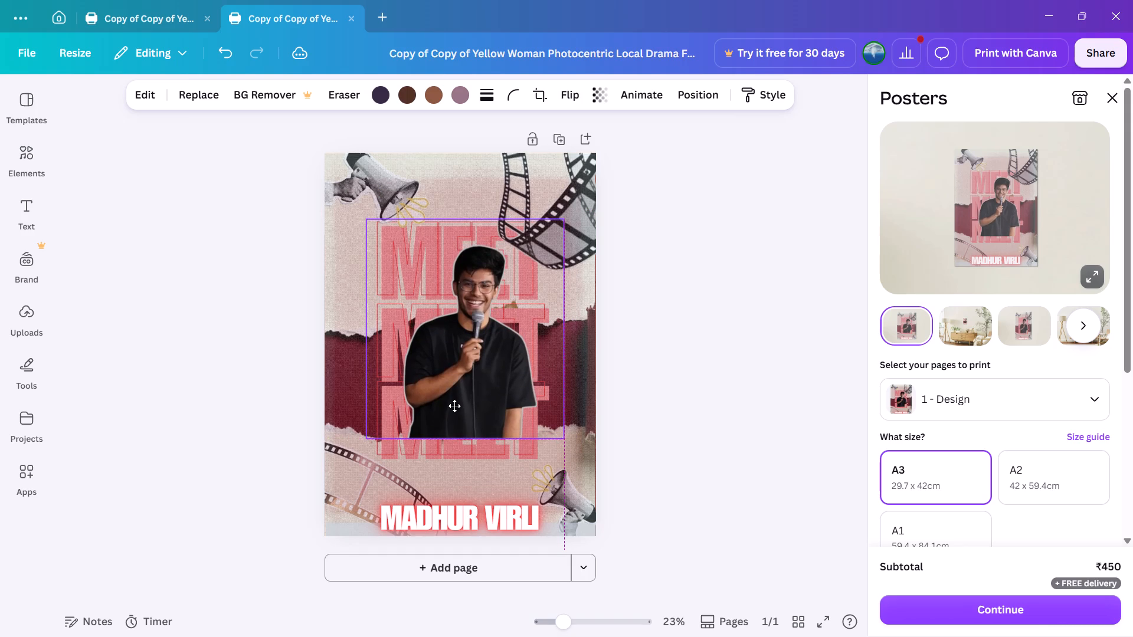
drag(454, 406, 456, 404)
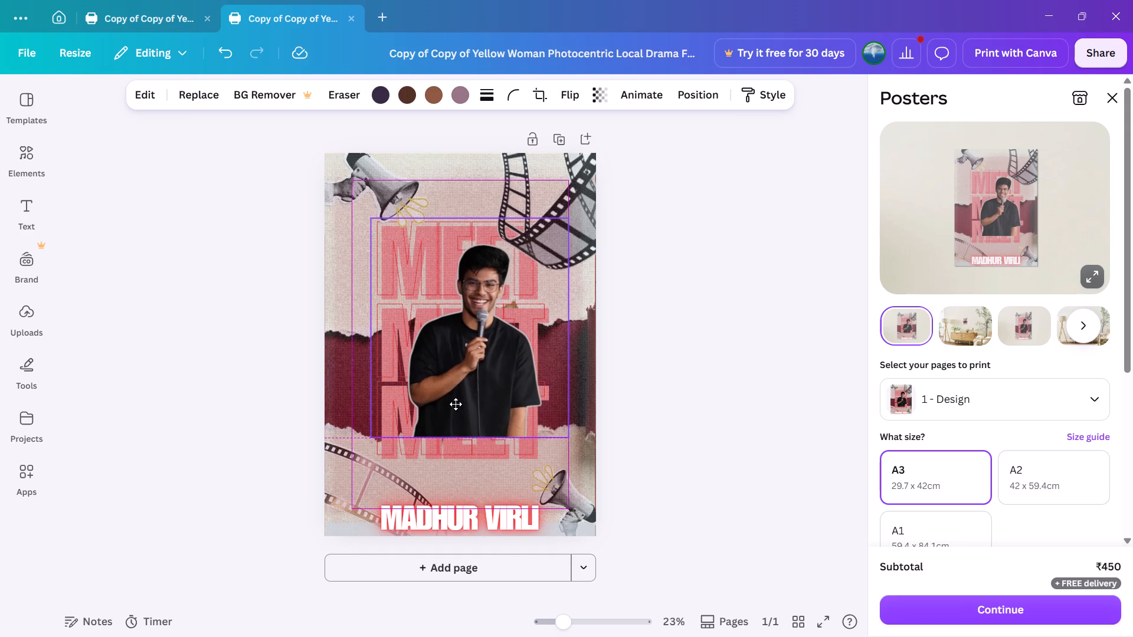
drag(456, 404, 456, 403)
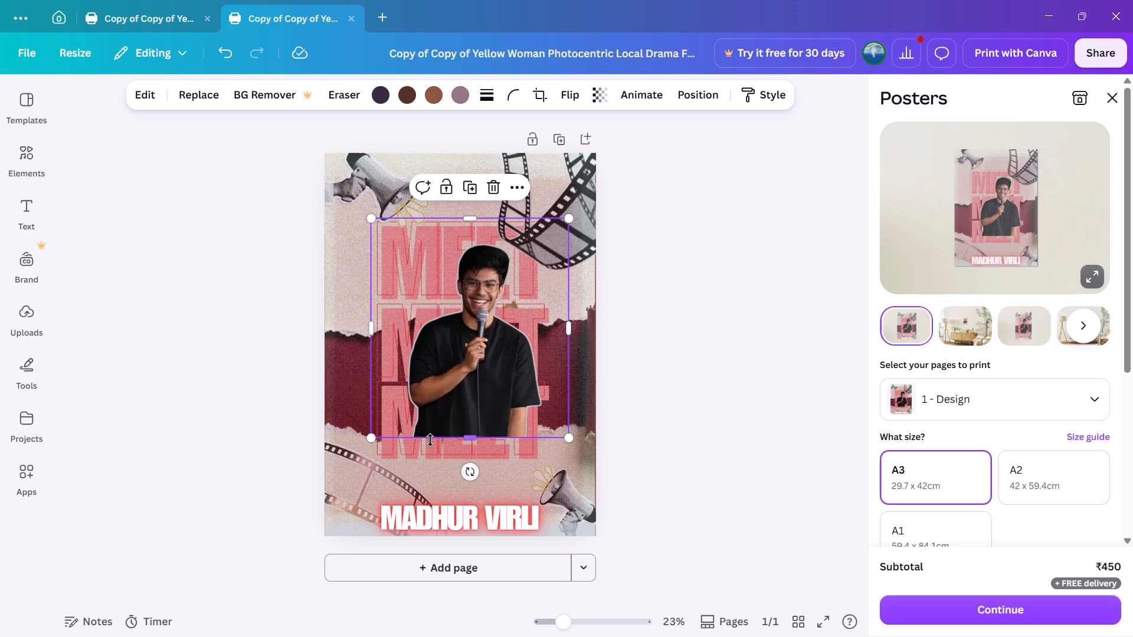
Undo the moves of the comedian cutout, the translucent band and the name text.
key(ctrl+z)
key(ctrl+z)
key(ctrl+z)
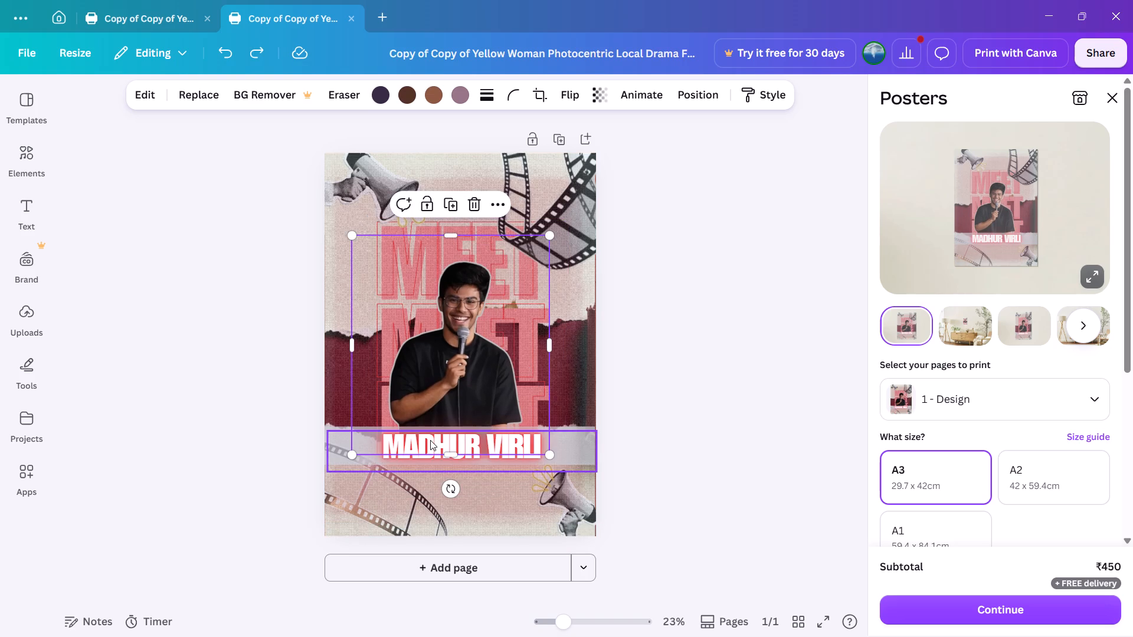
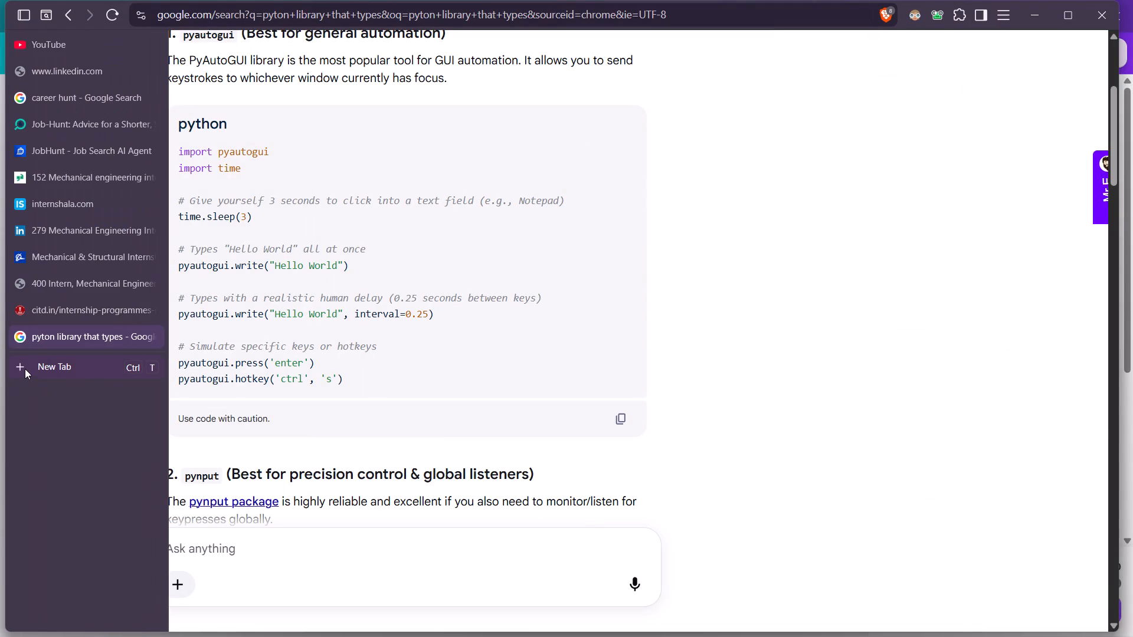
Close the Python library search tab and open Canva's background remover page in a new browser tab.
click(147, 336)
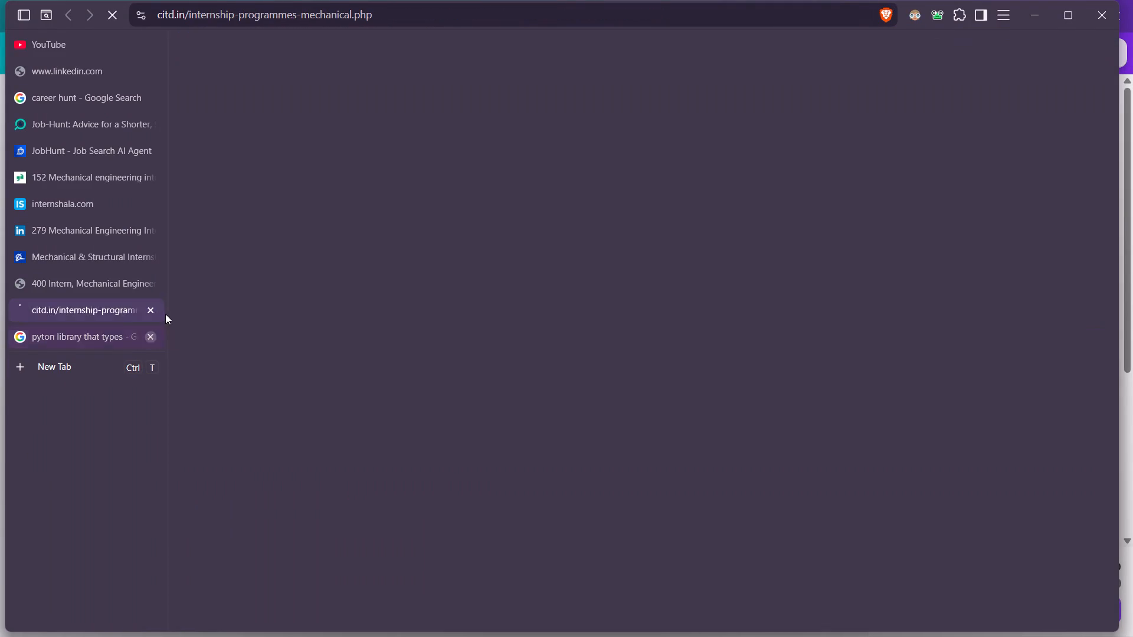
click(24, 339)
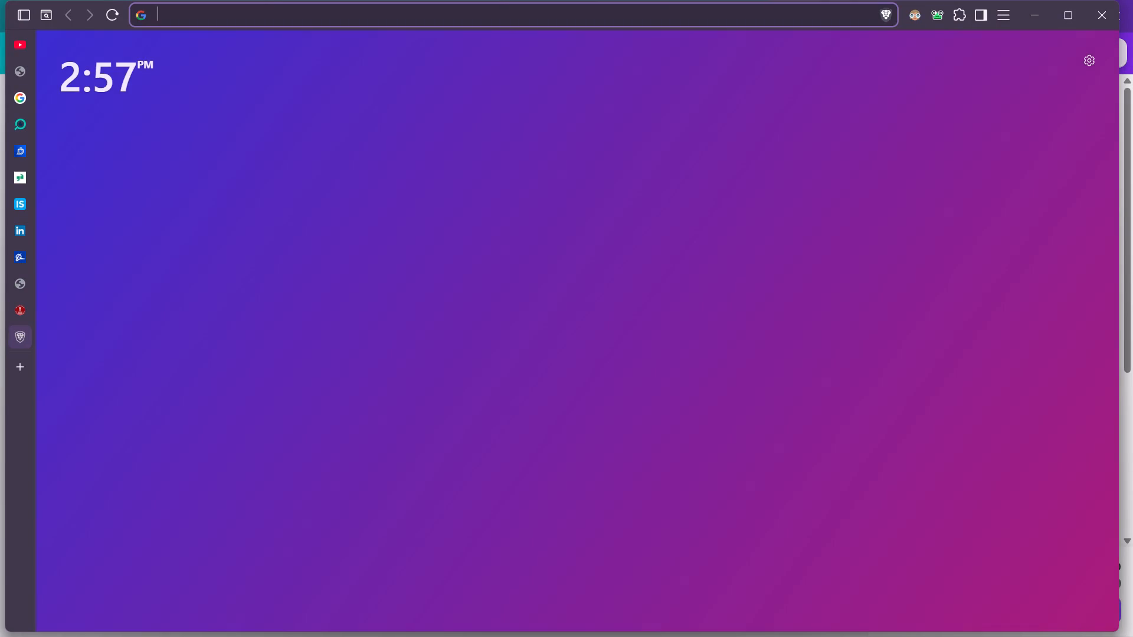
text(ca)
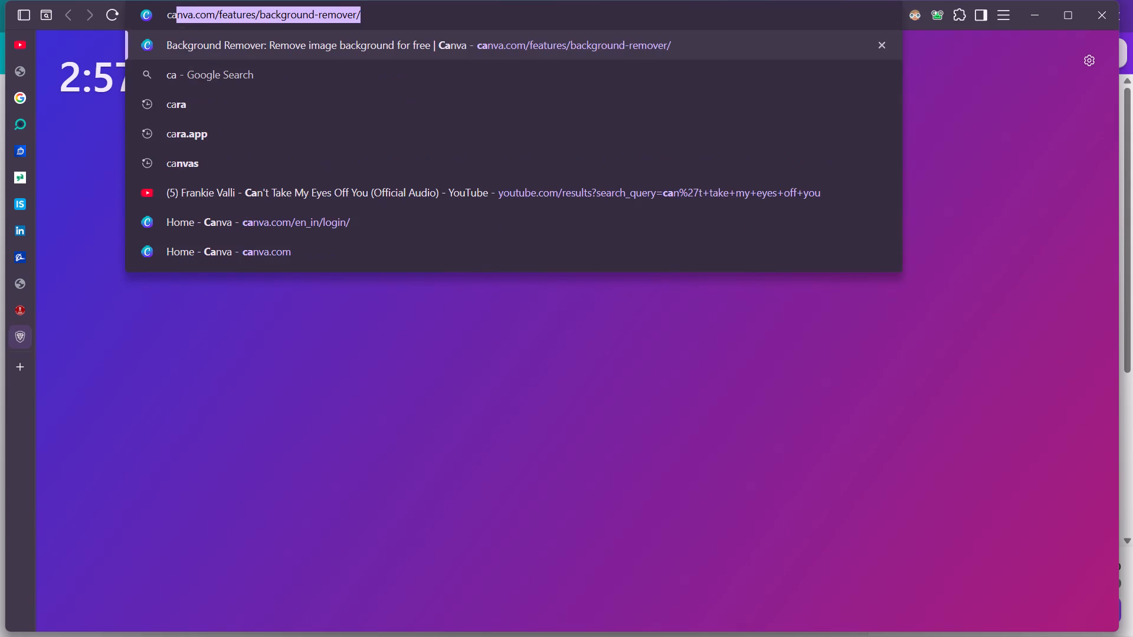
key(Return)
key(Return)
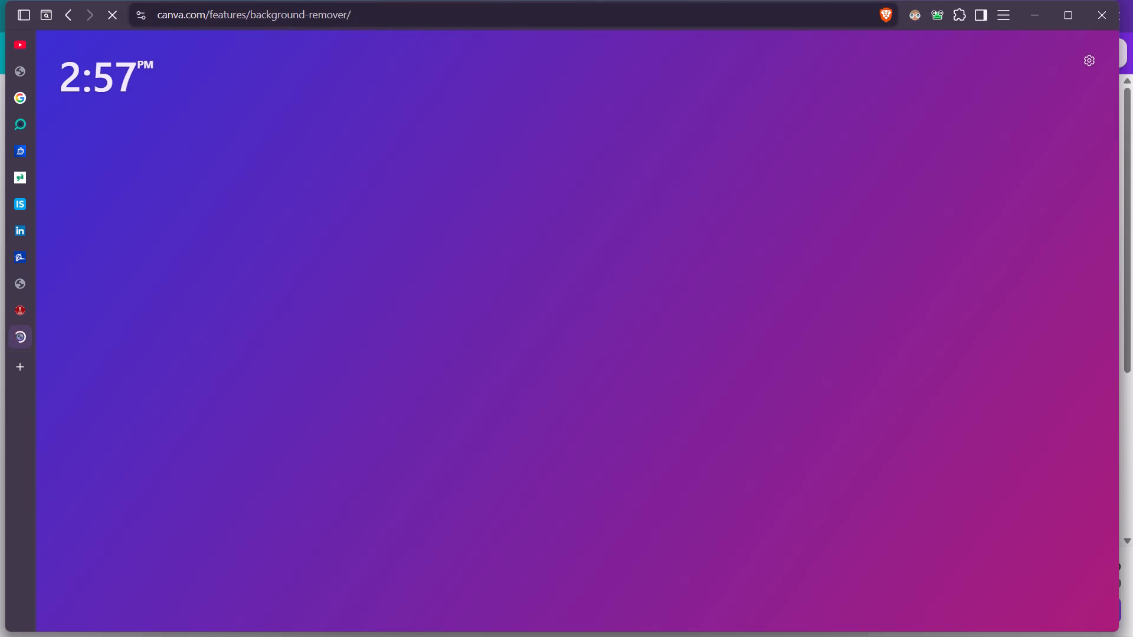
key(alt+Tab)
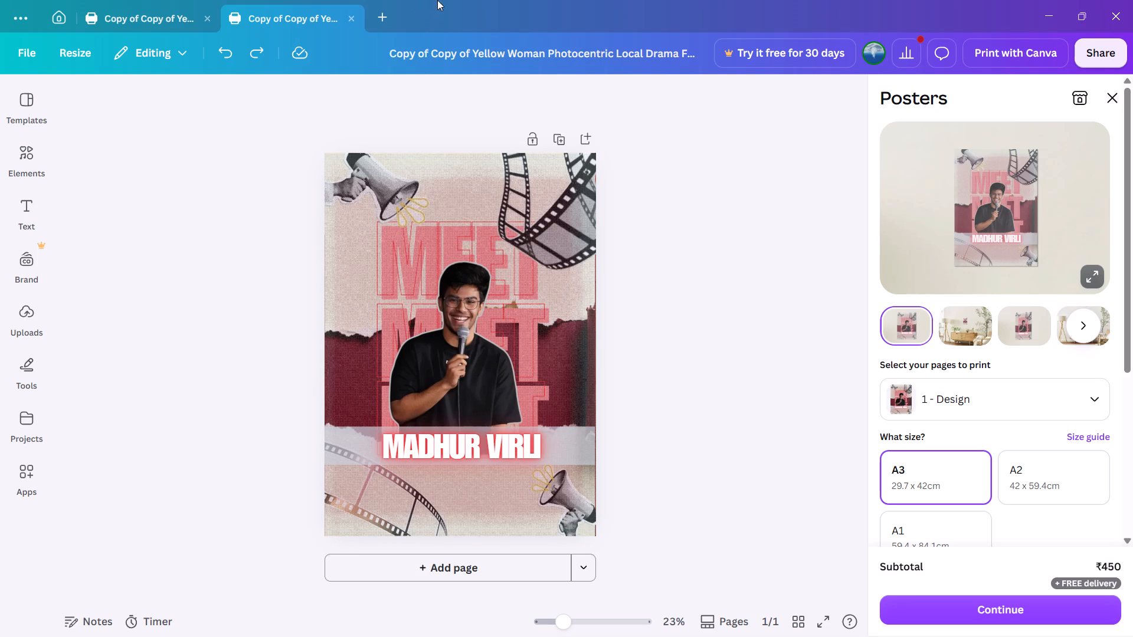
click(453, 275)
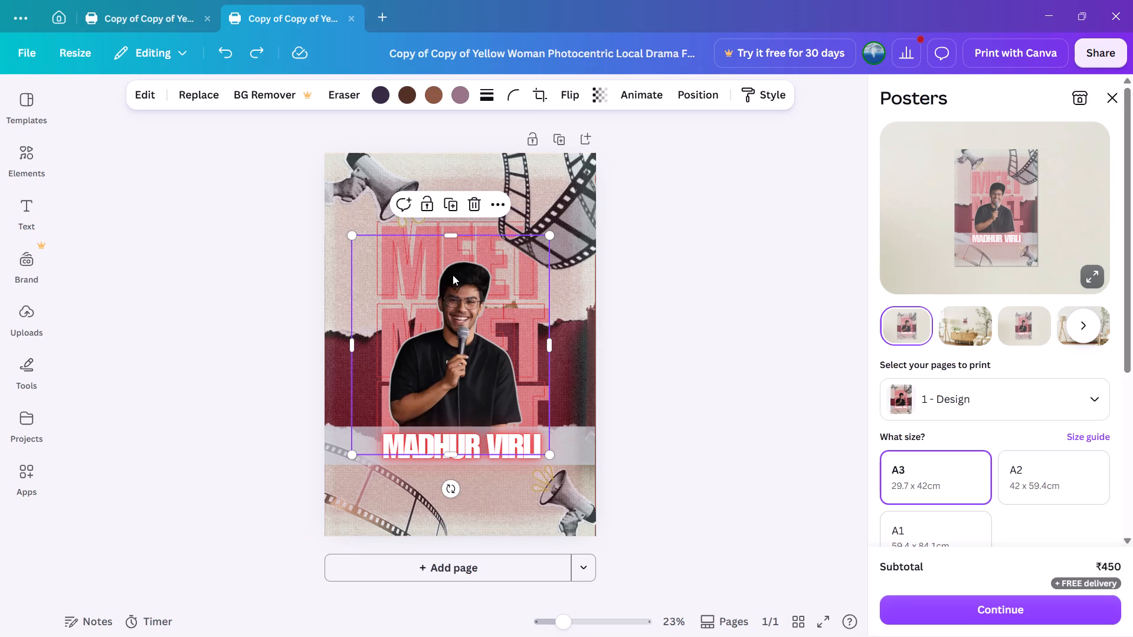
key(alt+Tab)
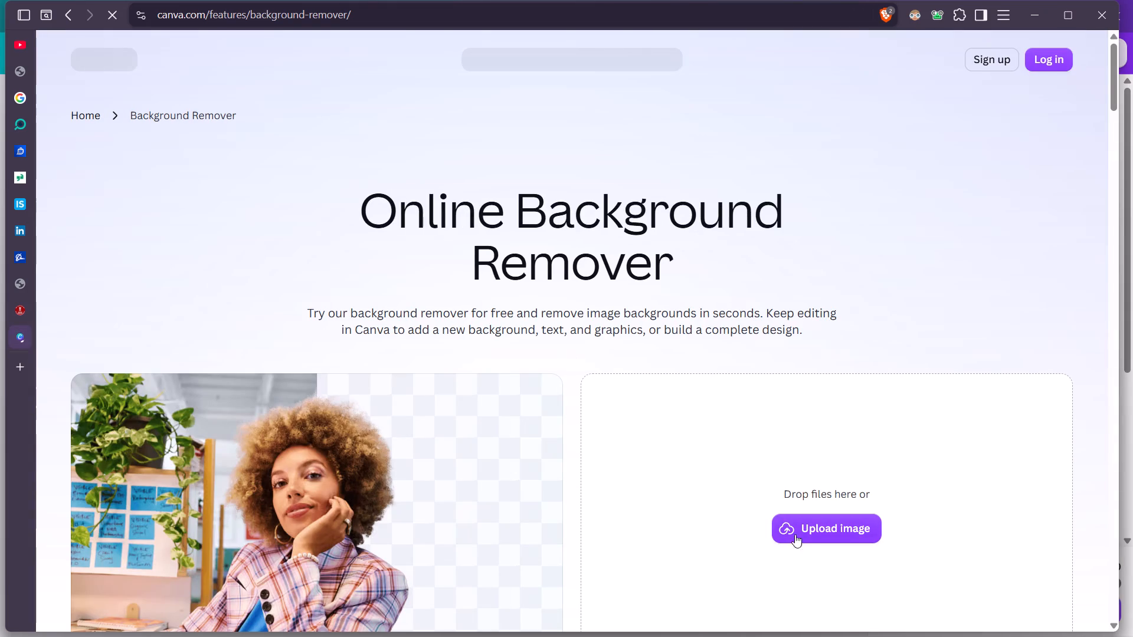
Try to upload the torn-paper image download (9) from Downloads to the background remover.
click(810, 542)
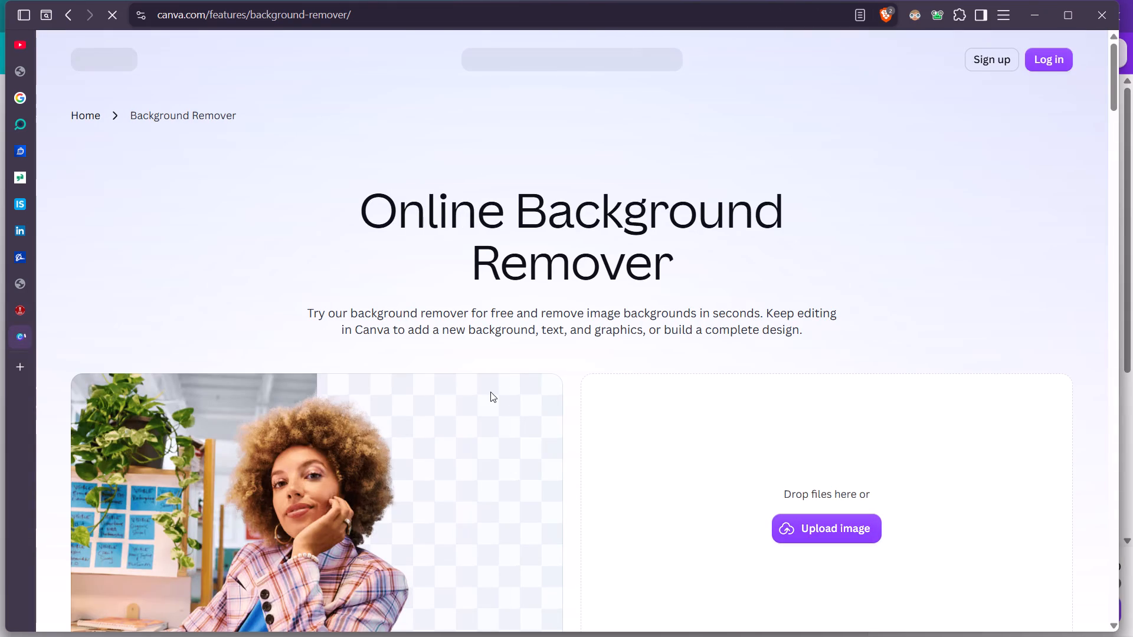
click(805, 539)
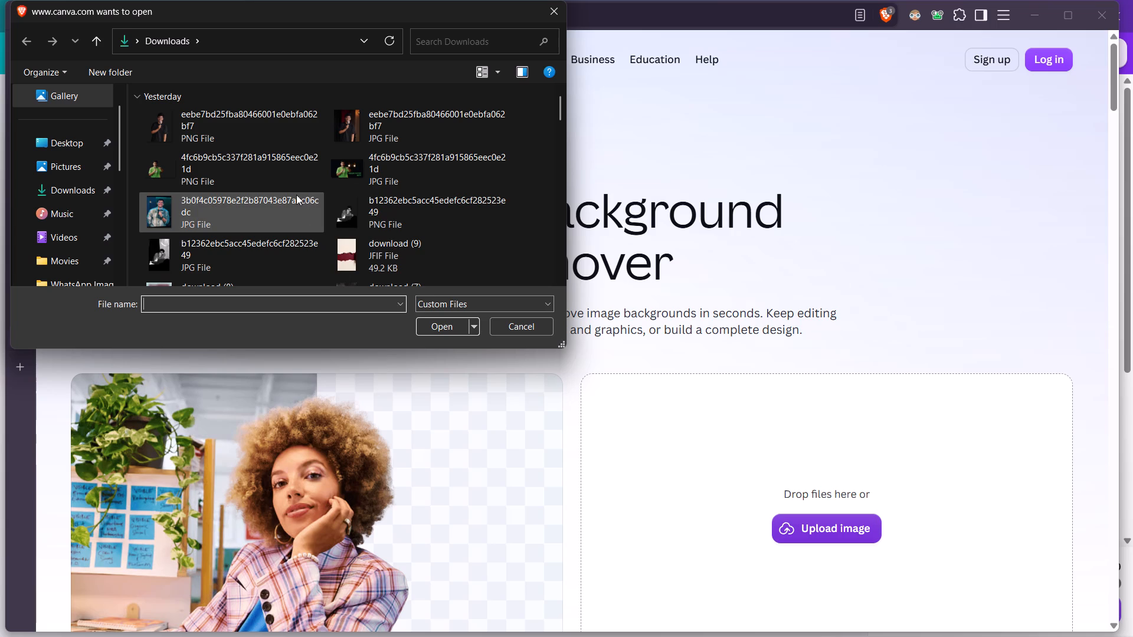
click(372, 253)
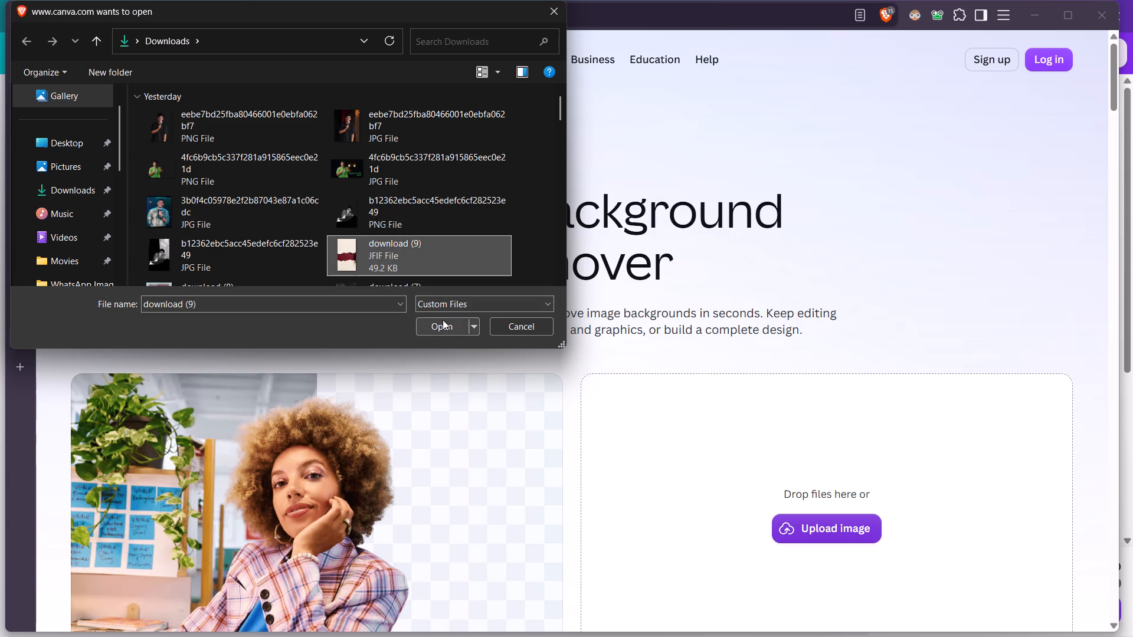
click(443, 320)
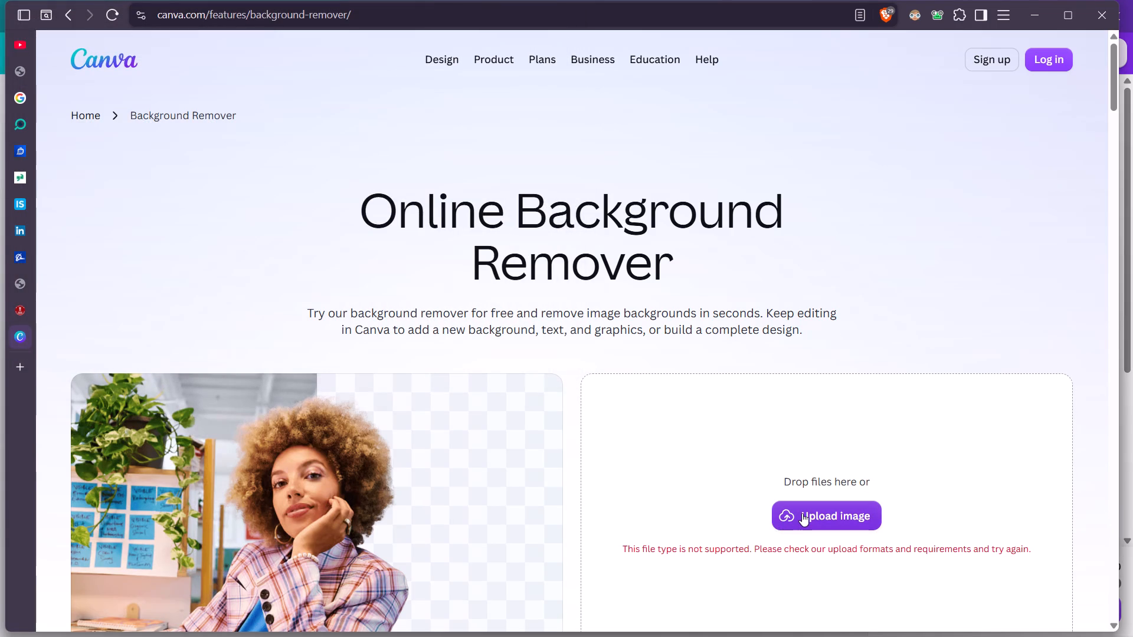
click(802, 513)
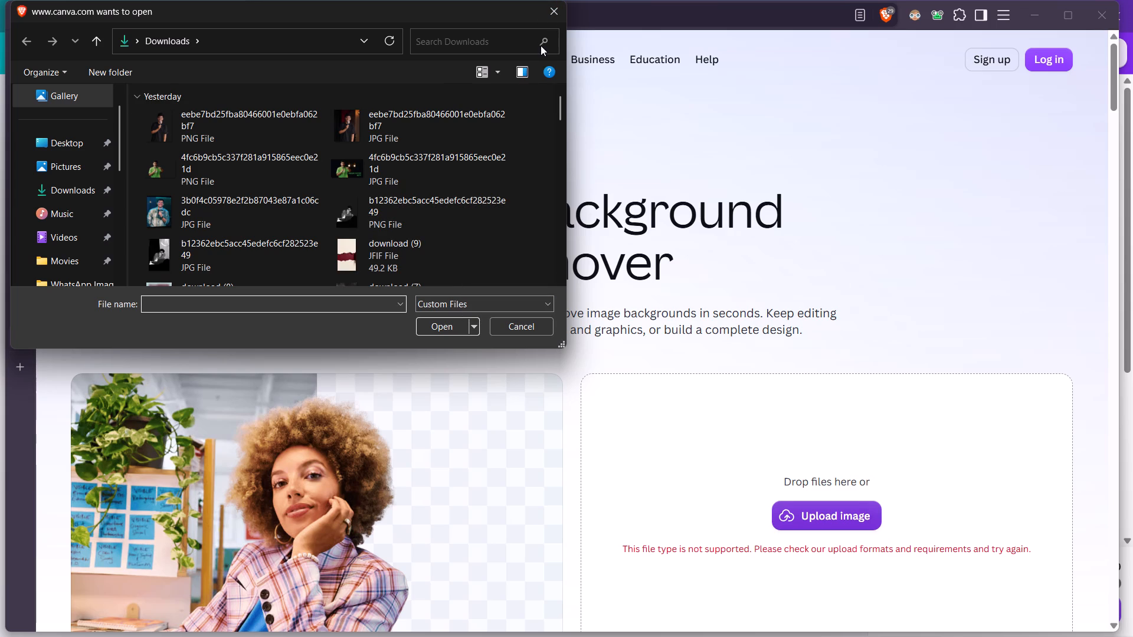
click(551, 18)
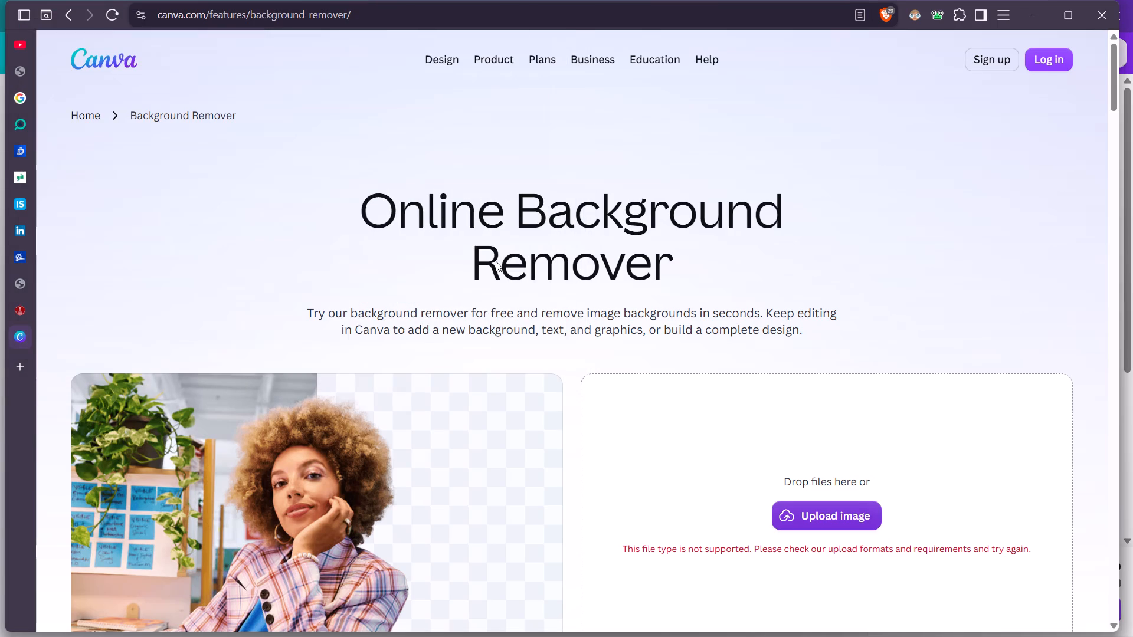
Restore the recently closed browser tabs until the Pinterest pins for D. E. M. O. N. S. and (board cover) are open.
key(ctrl+shift+t)
key(ctrl+shift+t)
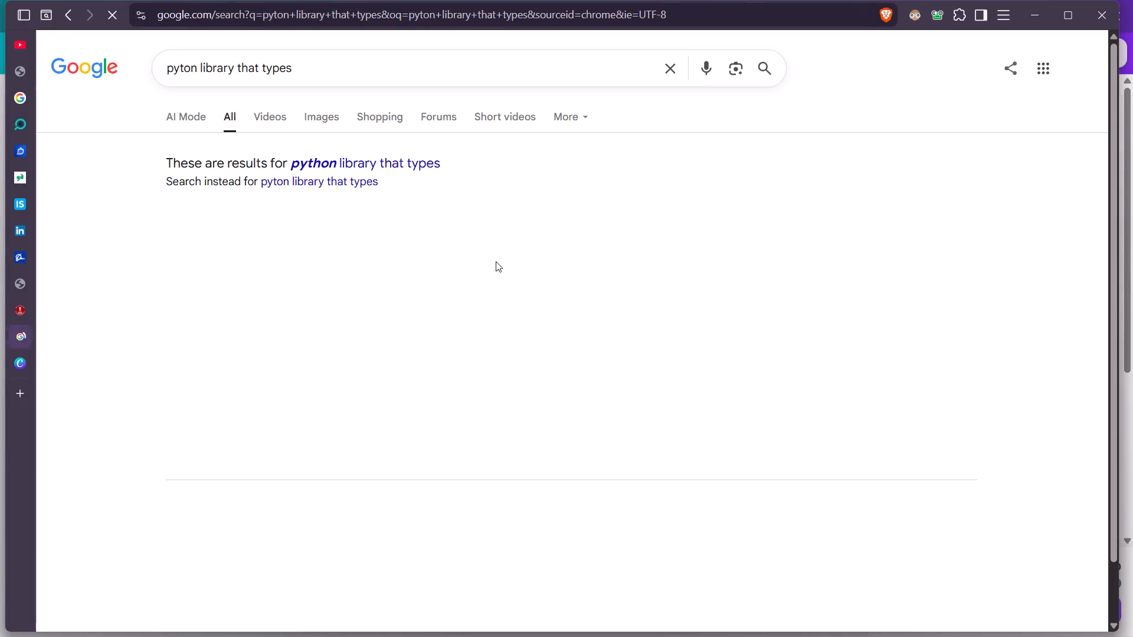
key(ctrl+shift+t)
key(ctrl+shift+t)
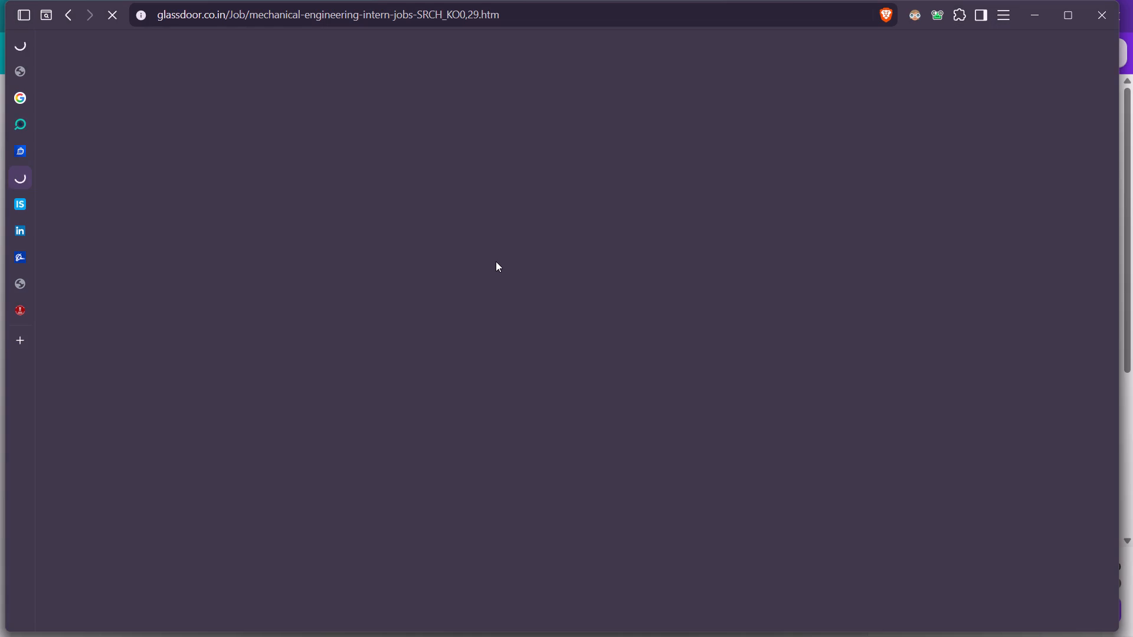
key(ctrl+shift+t)
key(ctrl+shift+t)
key(ctrl+shift+t)
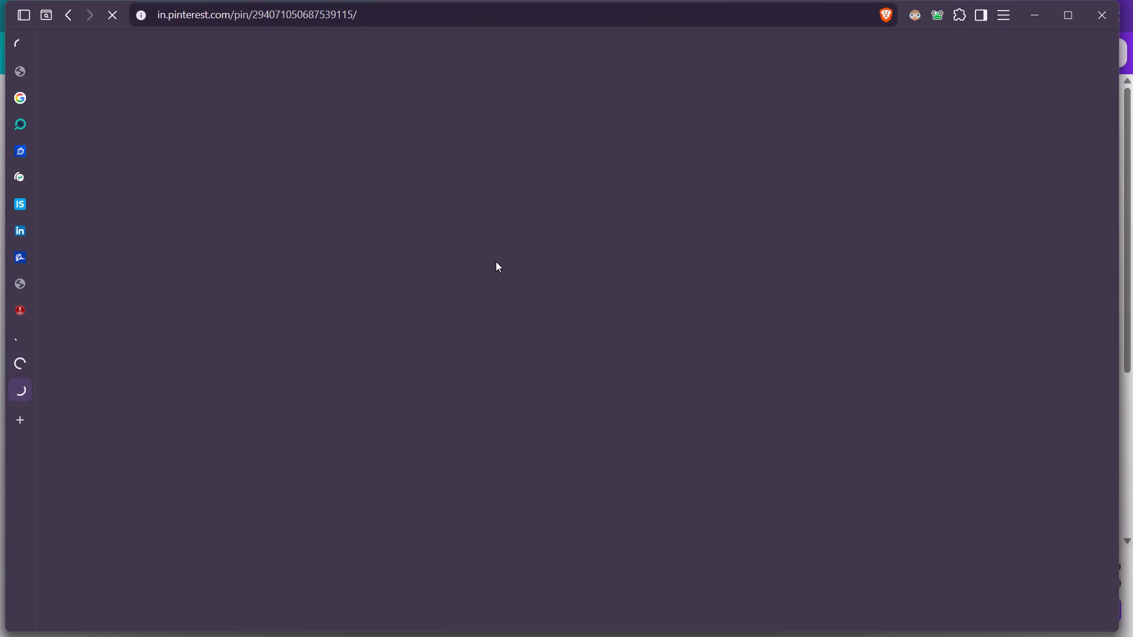
key(ctrl+shift+t)
key(ctrl+shift+t)
key(ctrl+shift+t)
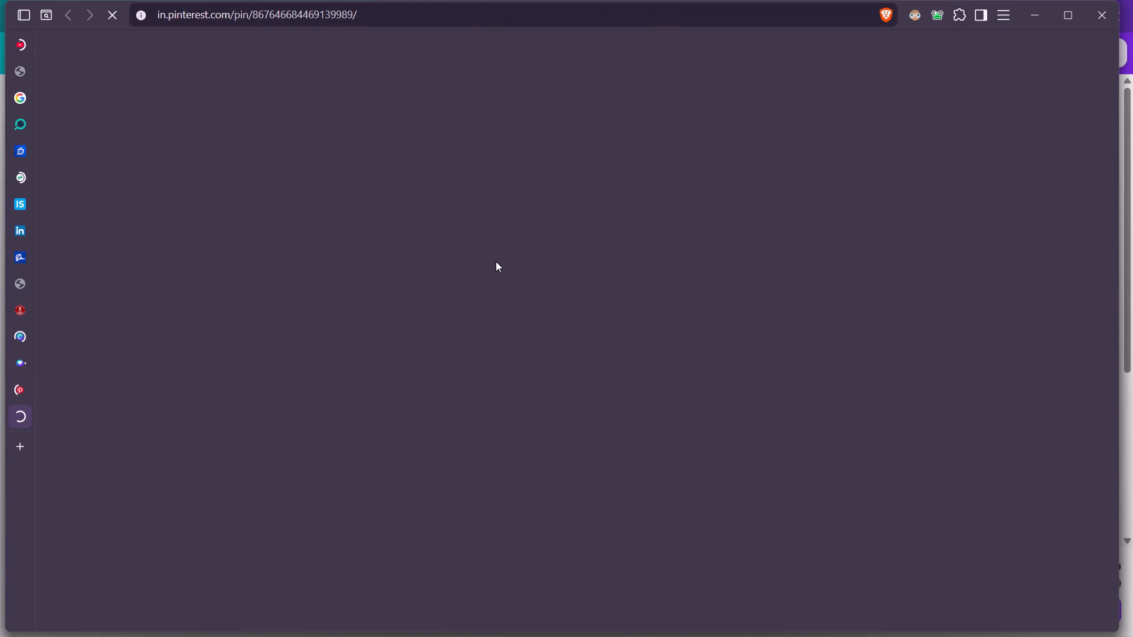
Close the history, settings, Python library search and background remover tabs in the other browser window, and return to the Pinterest window.
key(alt+Tab)
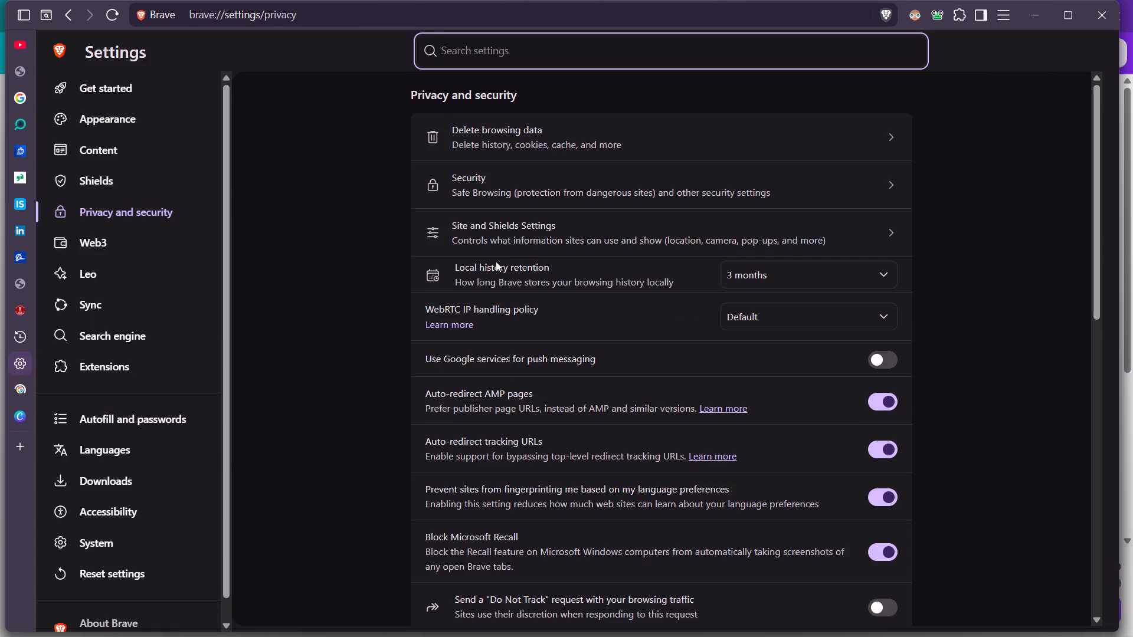
key(ctrl+w)
key(ctrl+w)
key(ctrl+w)
key(ctrl+w)
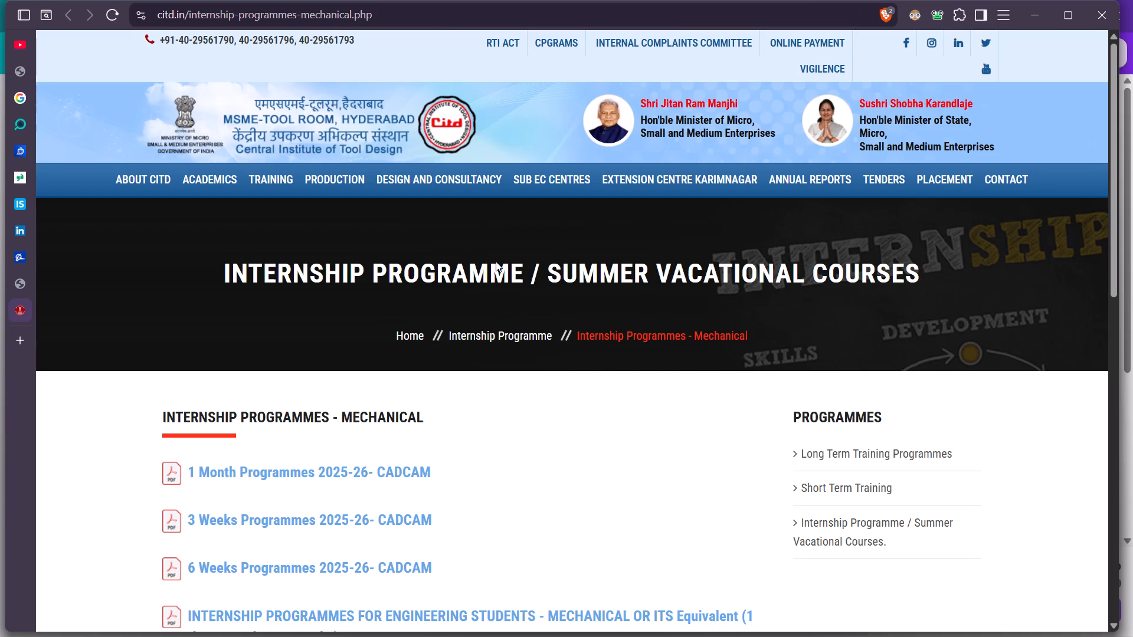
key(alt+Tab)
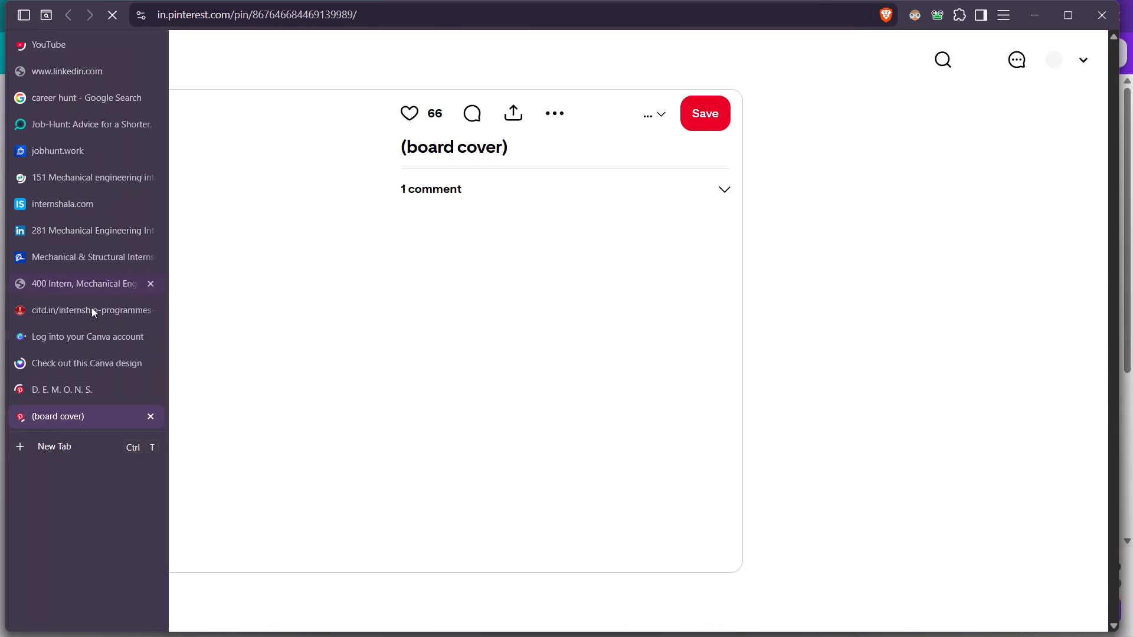
Look through the restored D. E. M. O. N. S. and (board cover) pins and the related collage cutouts on Pinterest.
click(35, 389)
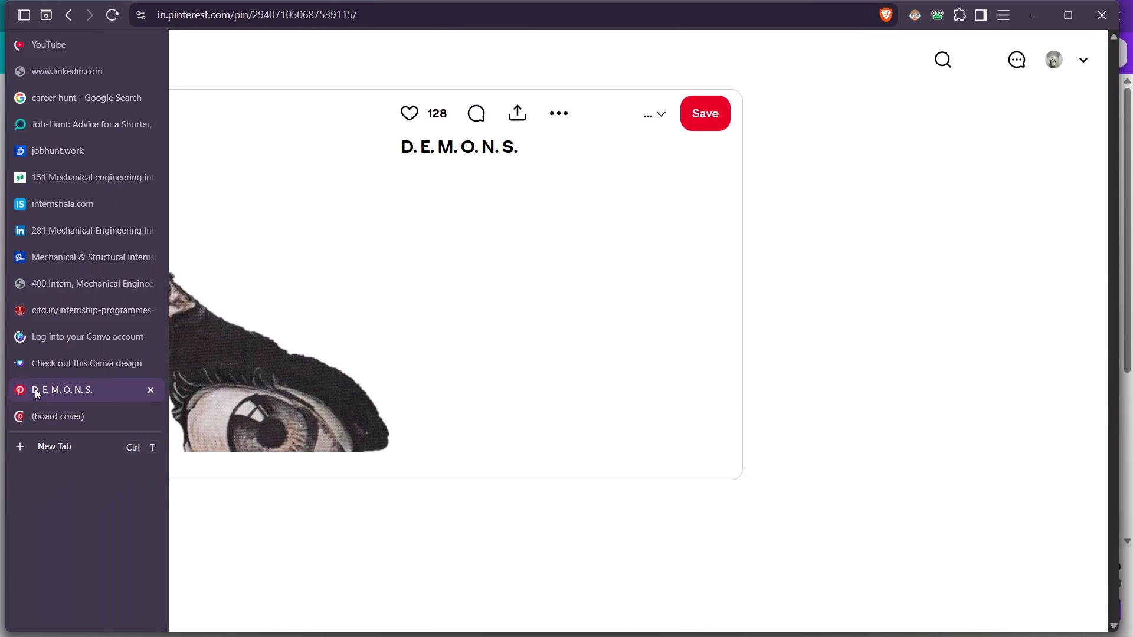
click(76, 418)
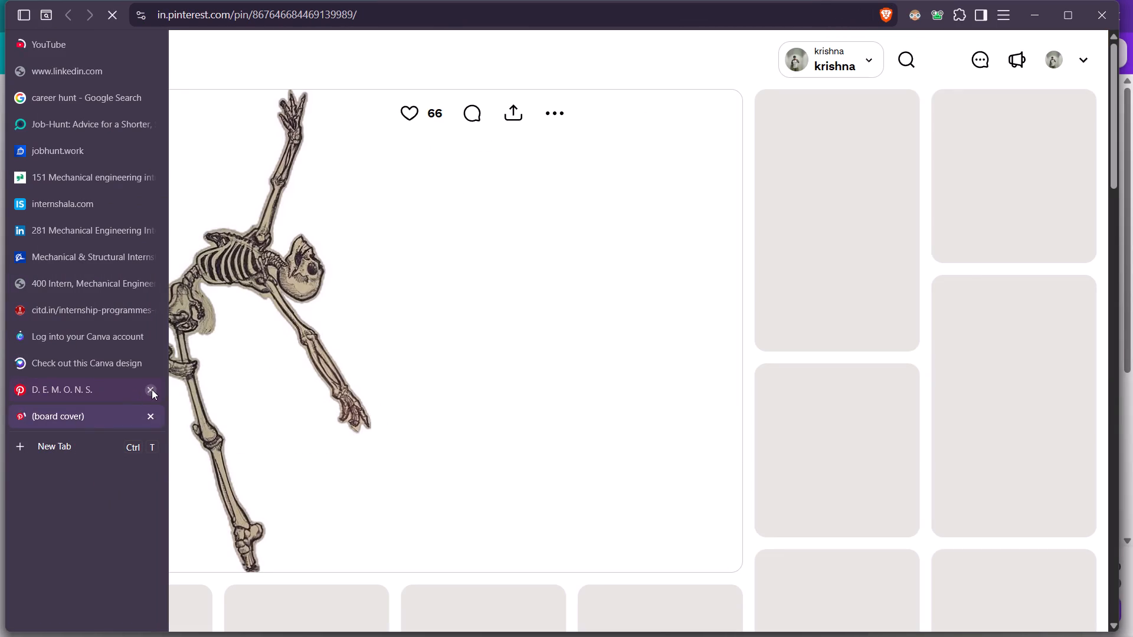
scroll(378, 400, down, 5)
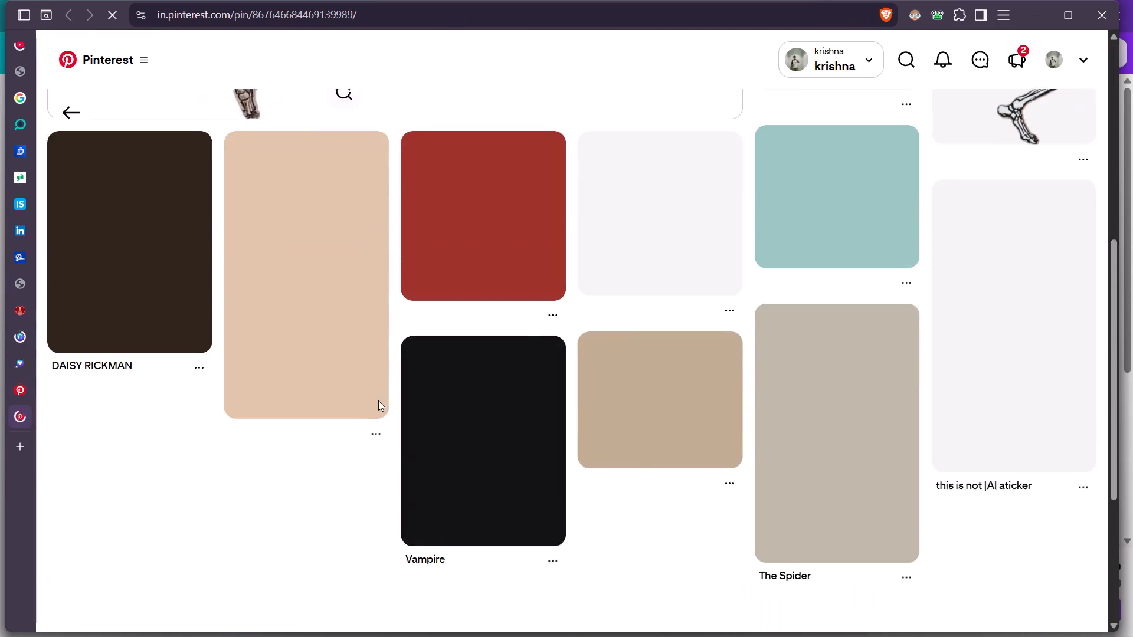
scroll(378, 400, up, 5)
scroll(378, 400, down, 4)
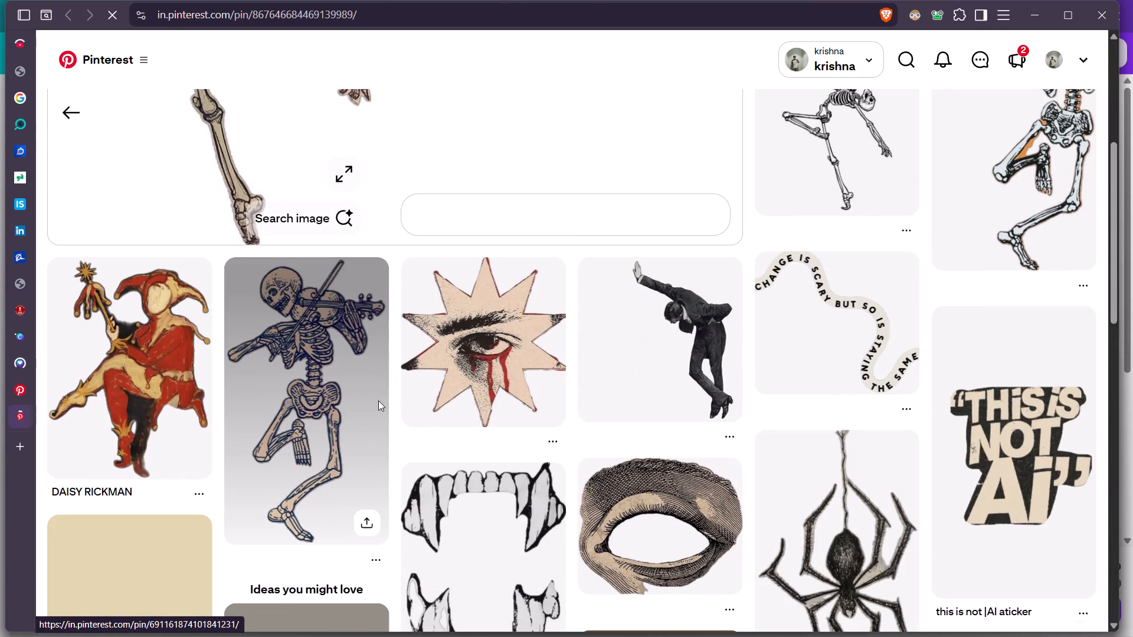
scroll(378, 400, down, 3)
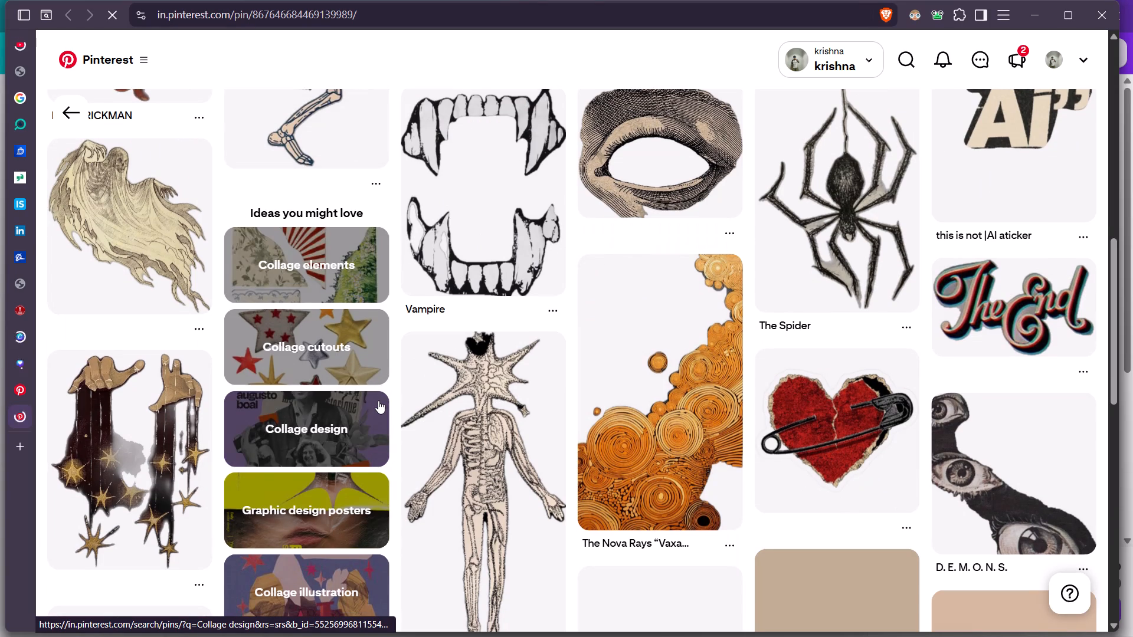
scroll(378, 400, up, 4)
Search Pinterest for "Texture graphic design" and browse the texture images.
click(911, 51)
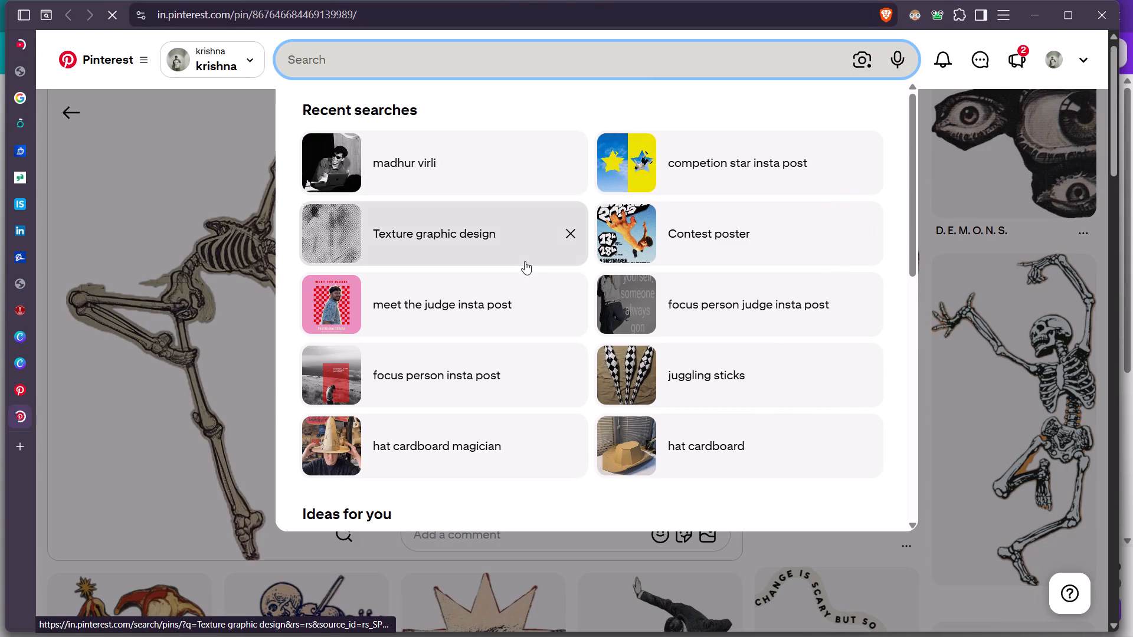
click(525, 261)
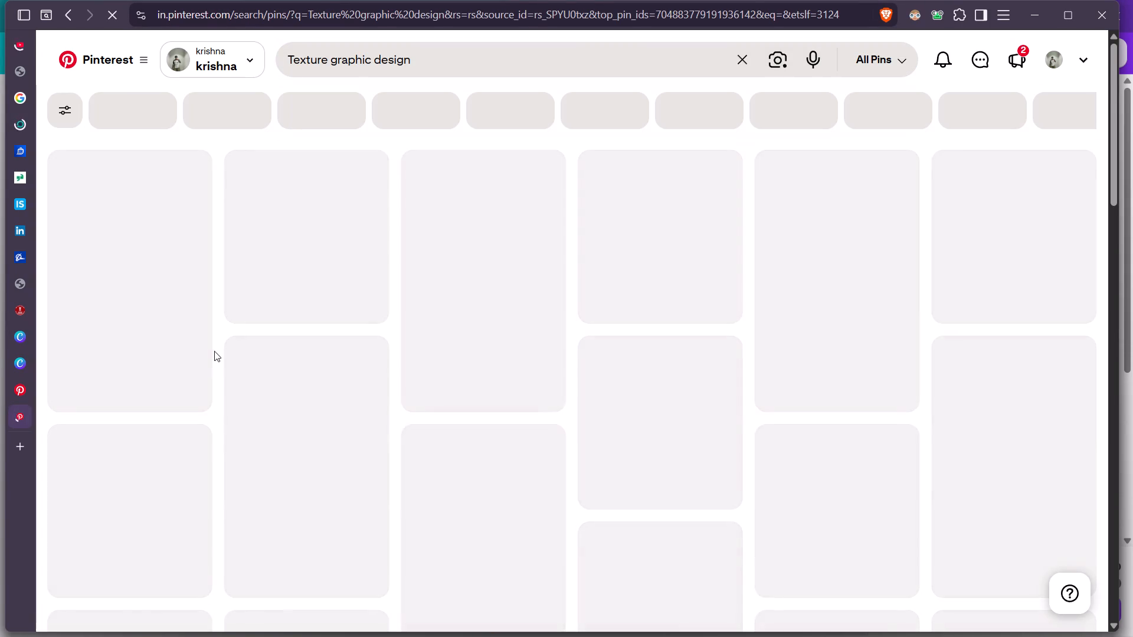
click(34, 396)
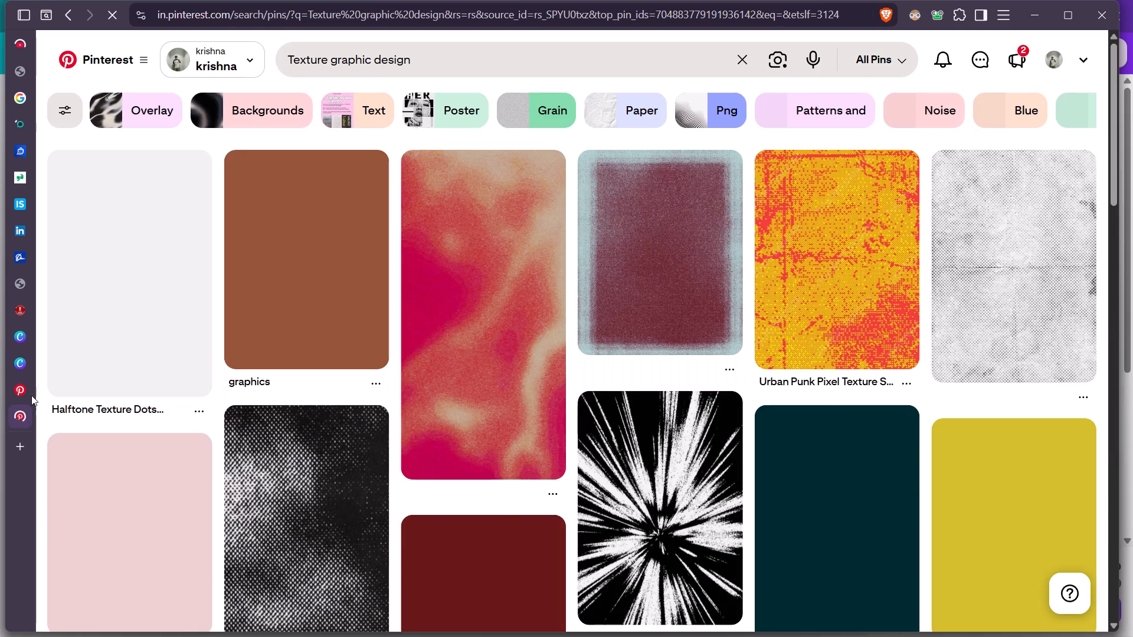
scroll(378, 408, down, 5)
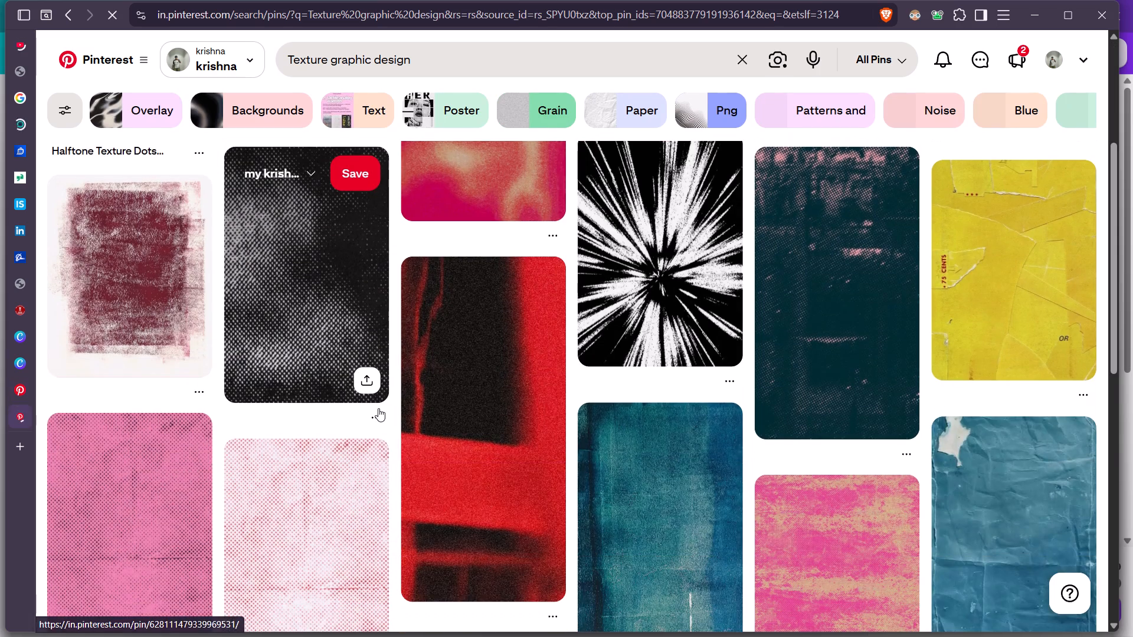
scroll(378, 408, down, 7)
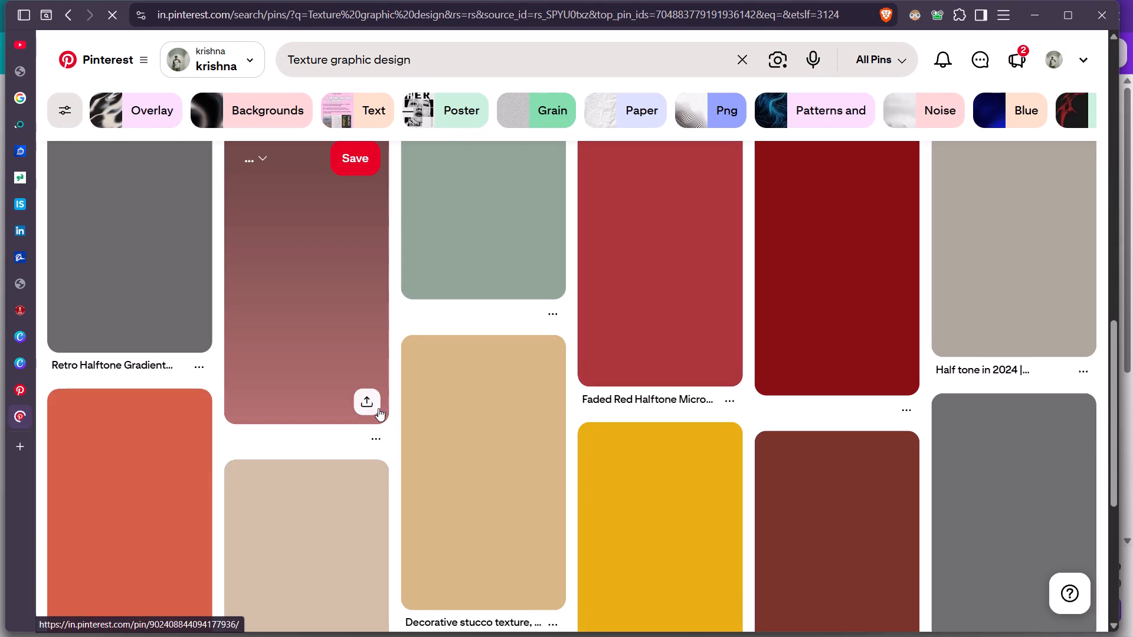
scroll(378, 408, down, 4)
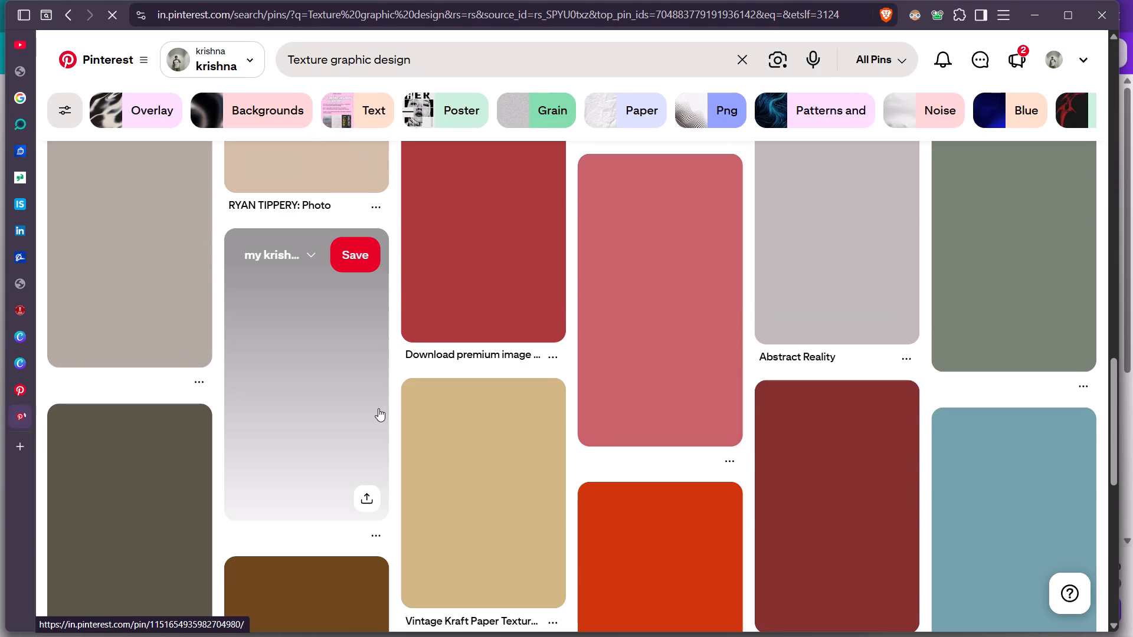
scroll(378, 408, up, 1)
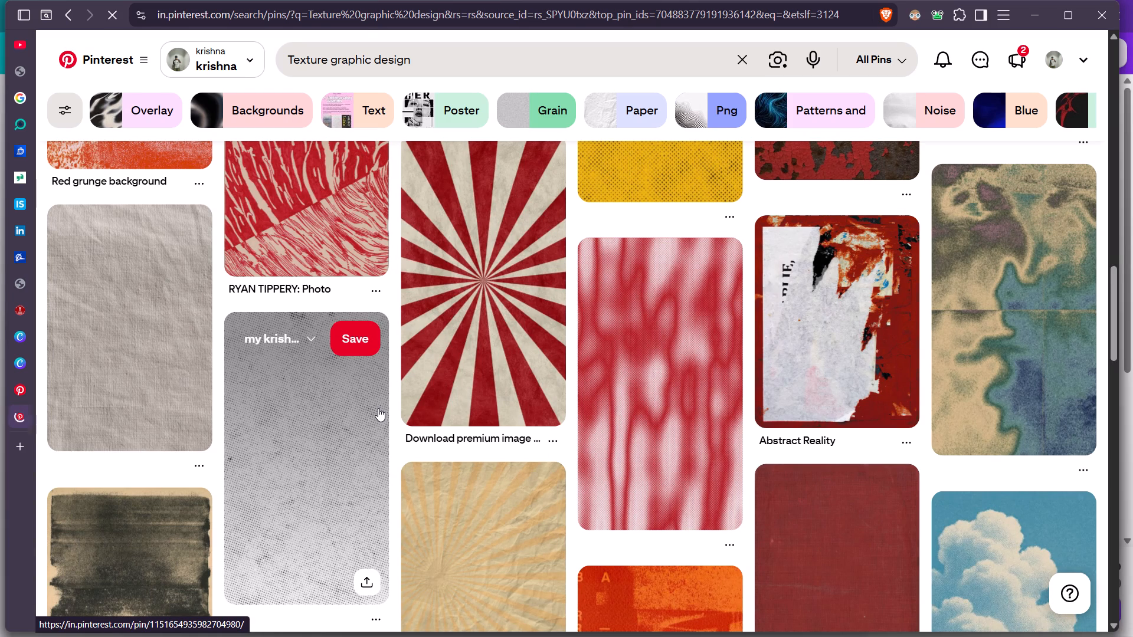
Browse more of the texture images and allow the notifications that Pinterest requests.
scroll(378, 408, up, 1)
scroll(378, 408, down, 6)
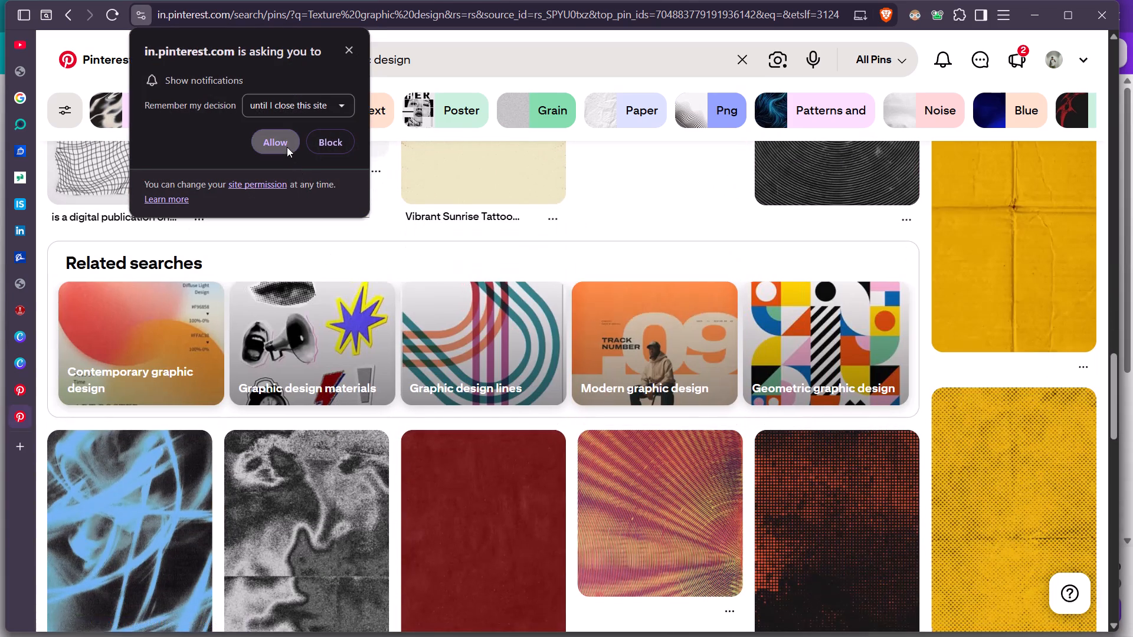
click(284, 144)
scroll(327, 304, down, 2)
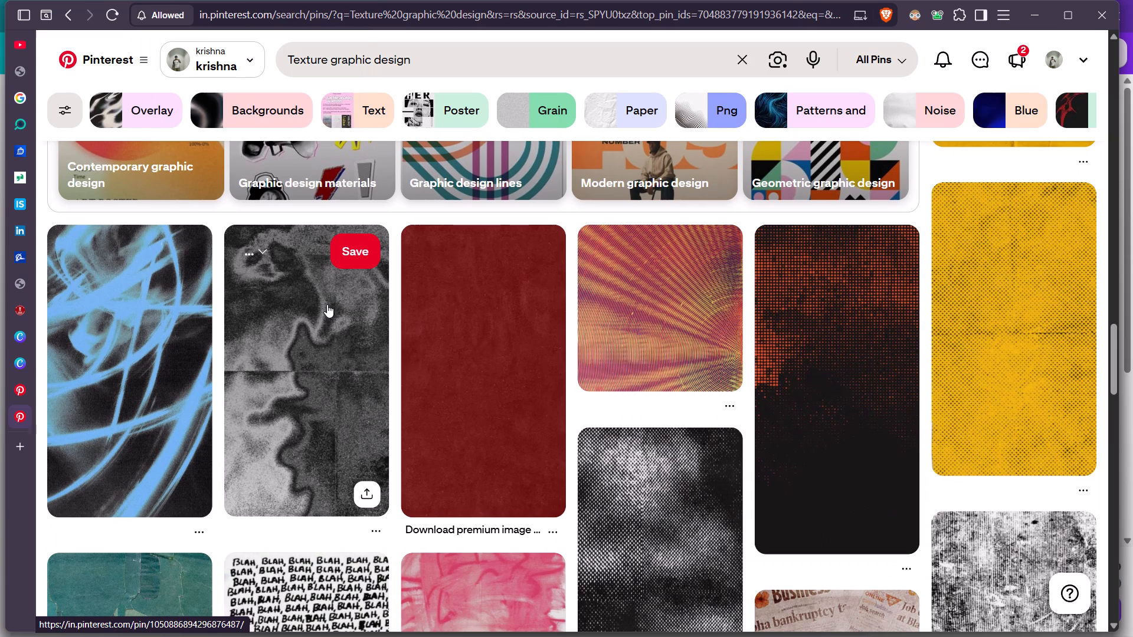
Switch to the Downloads folder in File Explorer and open the torn-paper image download (9) in Paint.
key(alt+Tab)
key(alt+Tab)
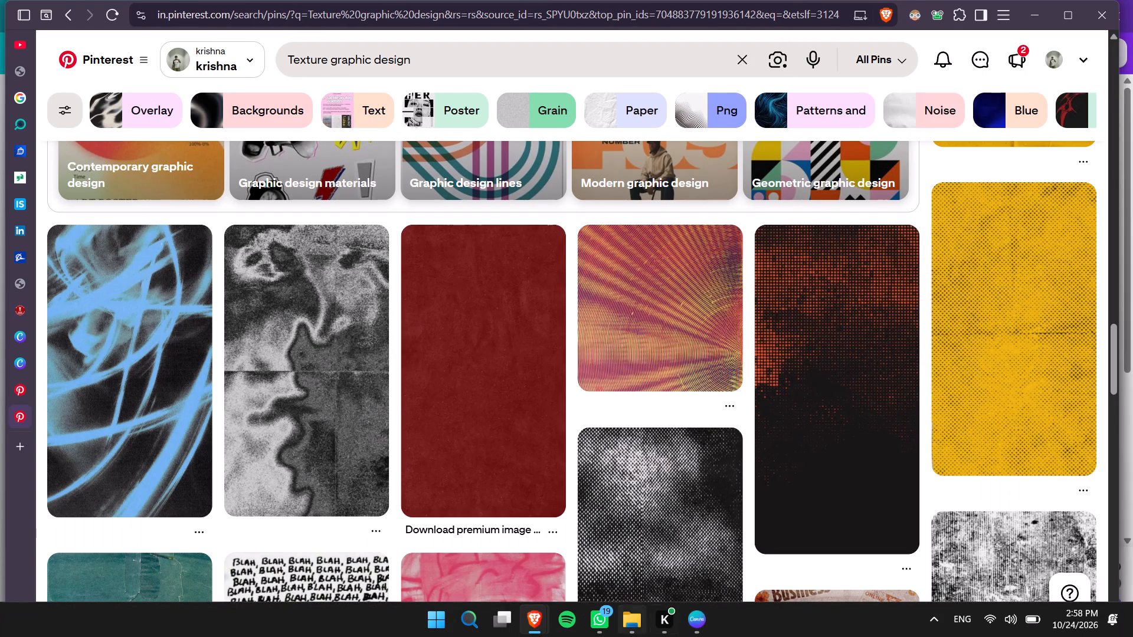
click(633, 613)
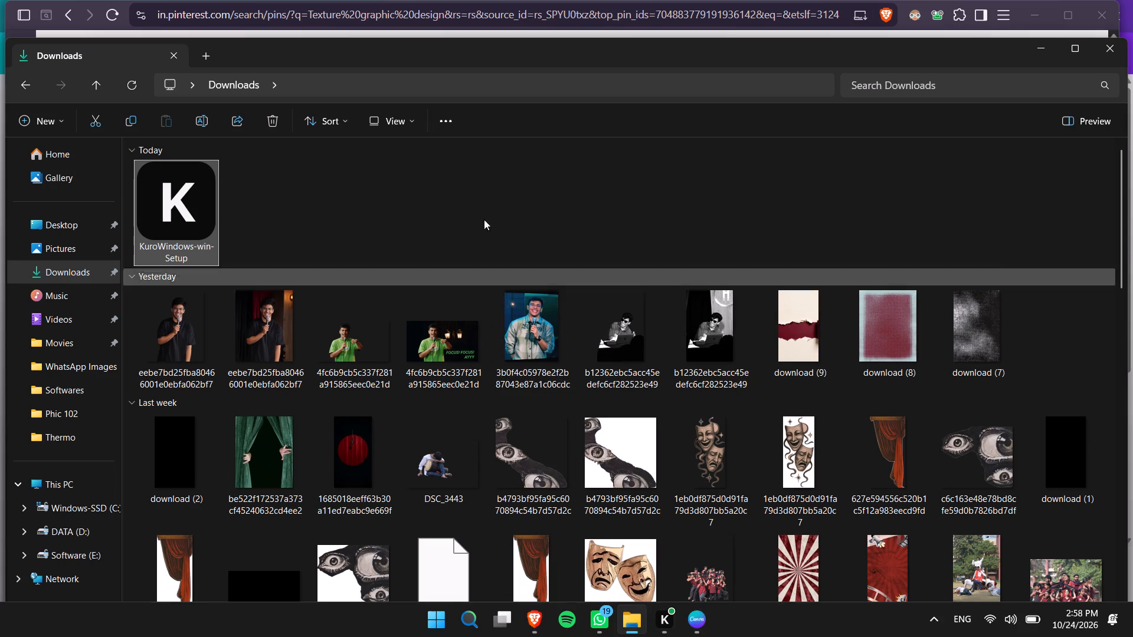
scroll(441, 331, down, 1)
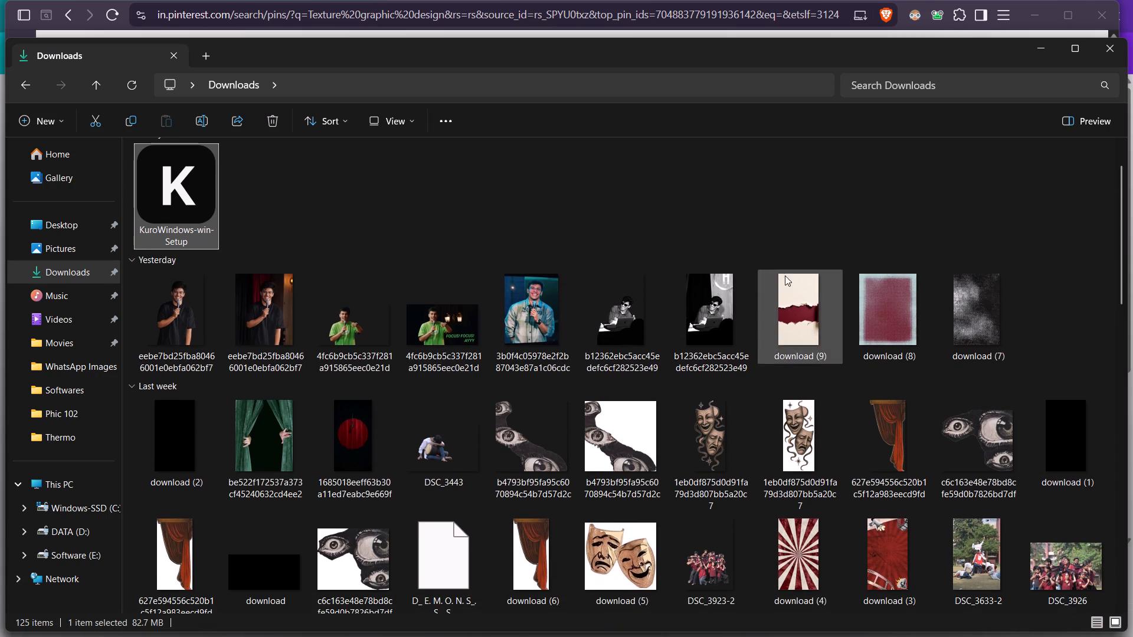
scroll(785, 275, down, 4)
scroll(785, 275, up, 3)
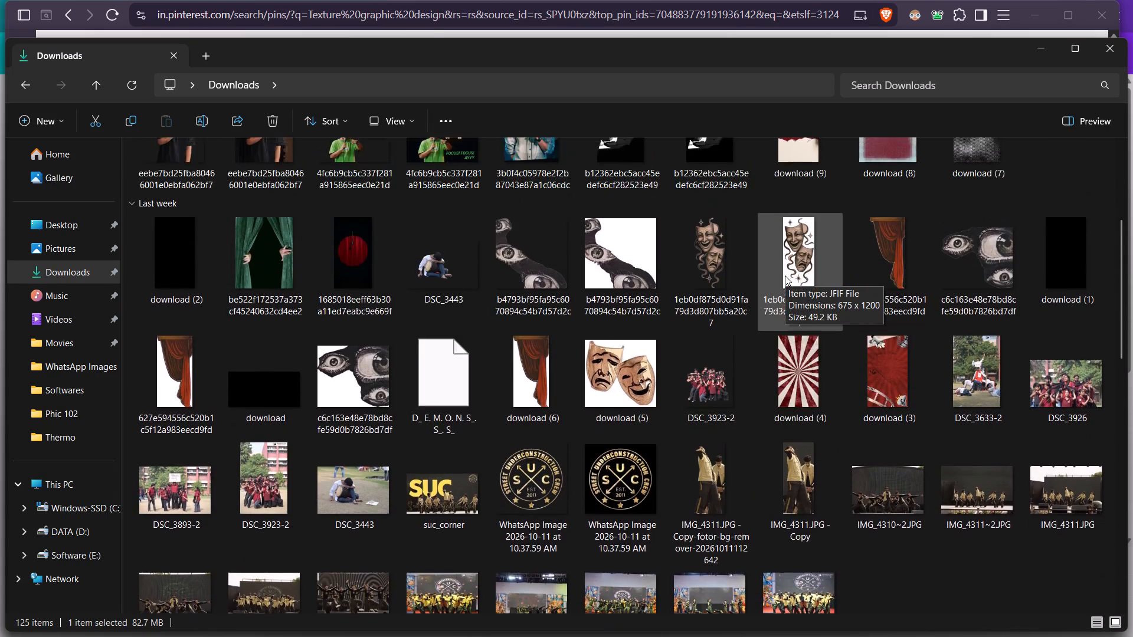
scroll(785, 275, up, 3)
click(805, 305)
right_click(805, 305)
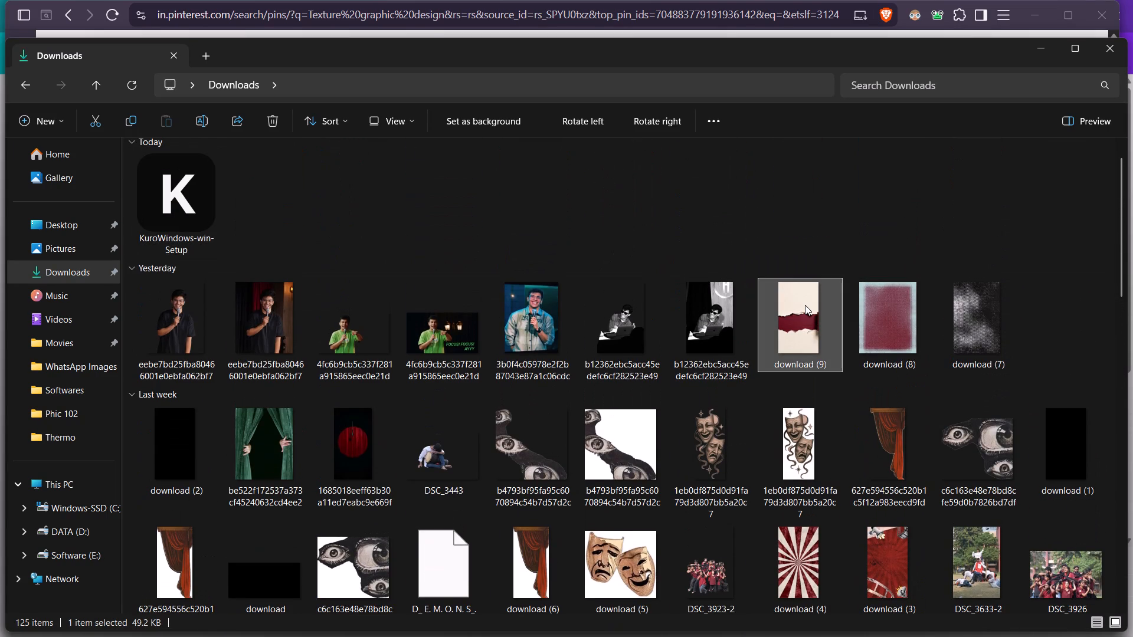
right_click(805, 305)
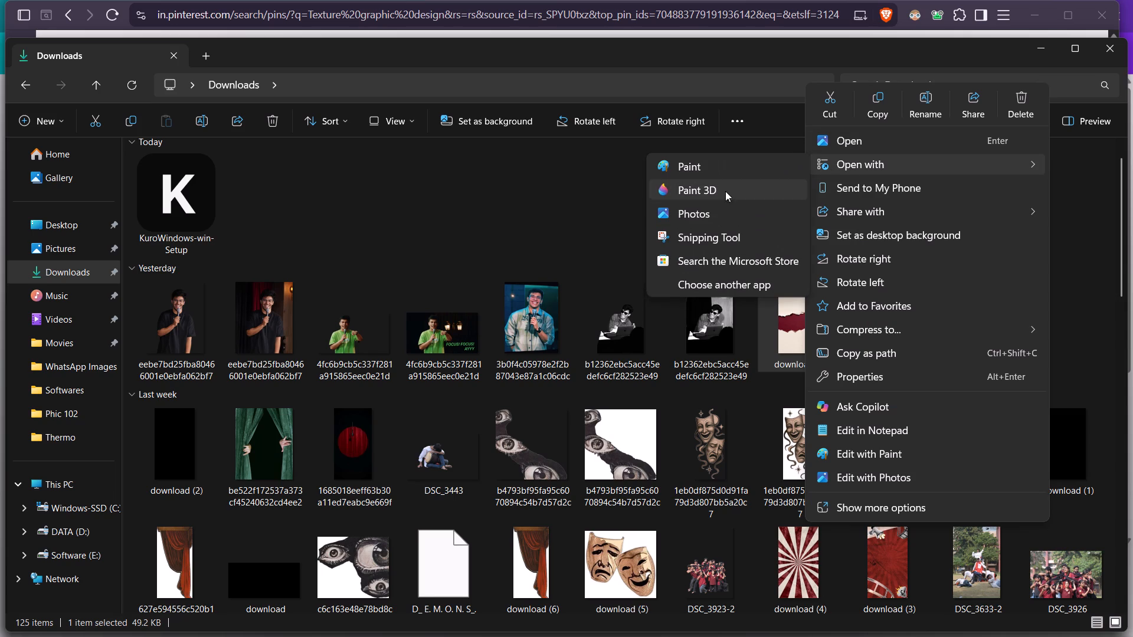
drag(698, 177, 691, 172)
click(691, 172)
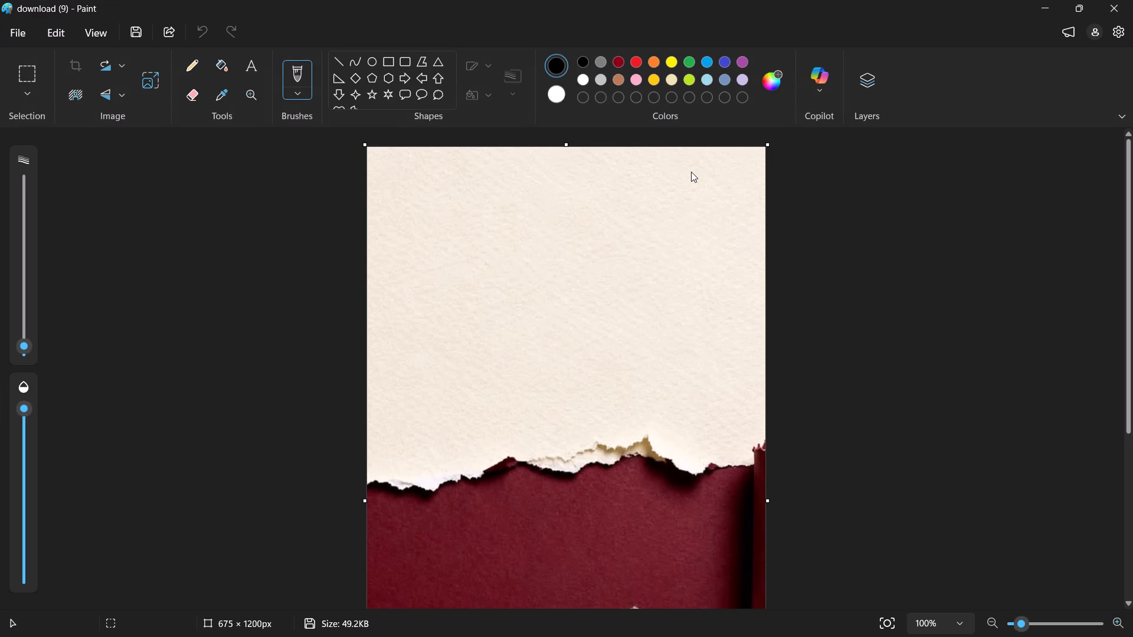
In Paint, save the torn-paper image download (9) as a PNG in Downloads, close Paint and return to the Pinterest textures.
key(ctrl+shift+s)
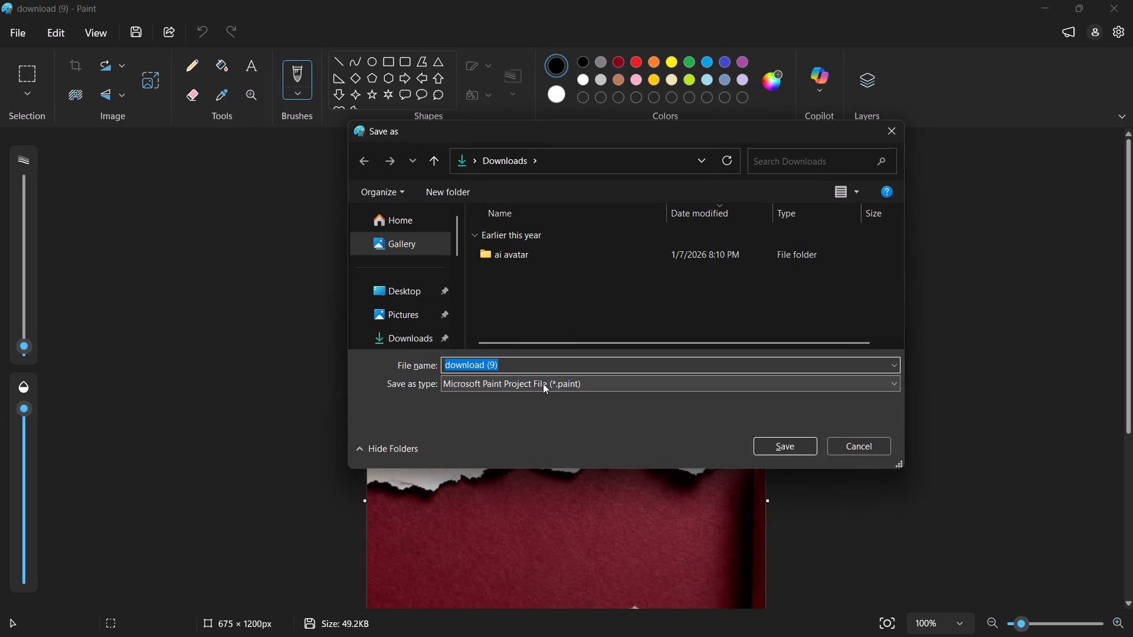
click(543, 385)
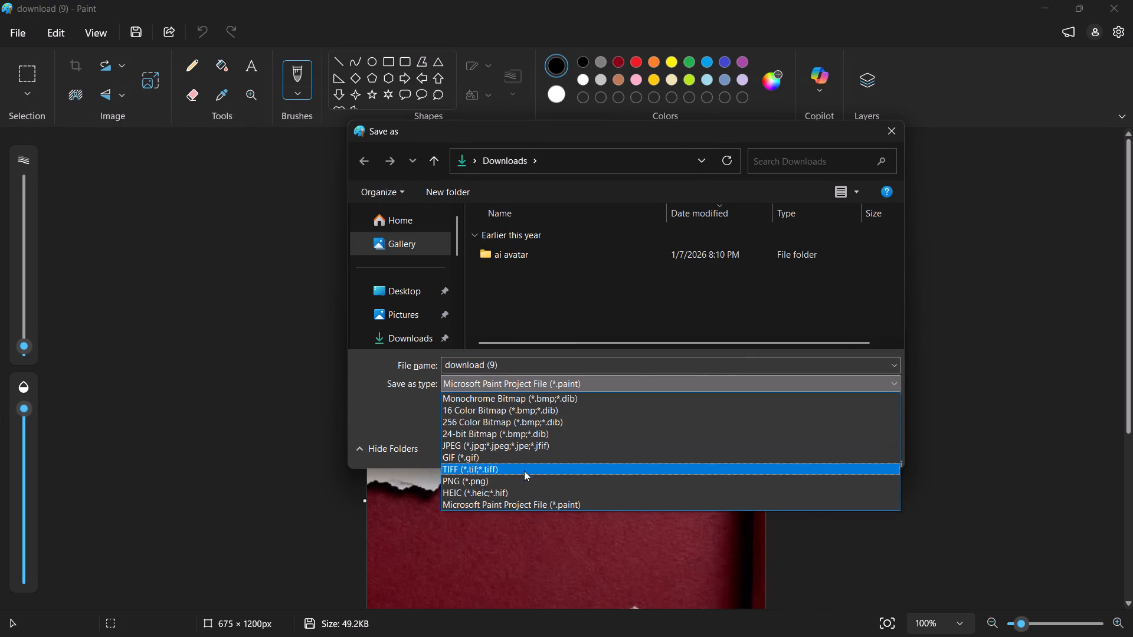
click(522, 480)
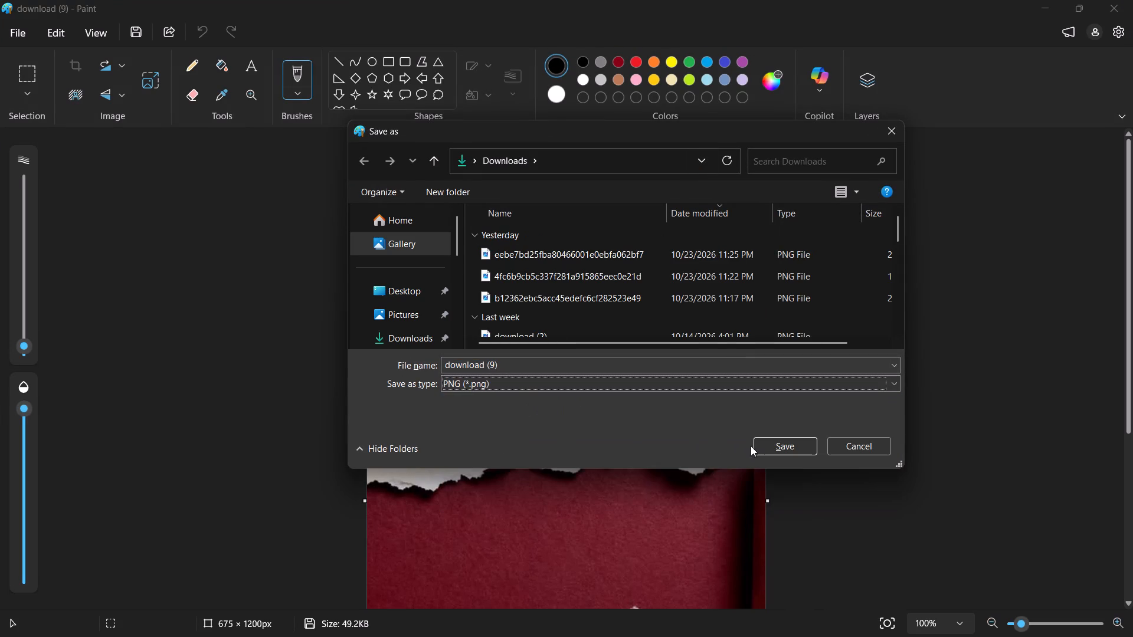
click(758, 445)
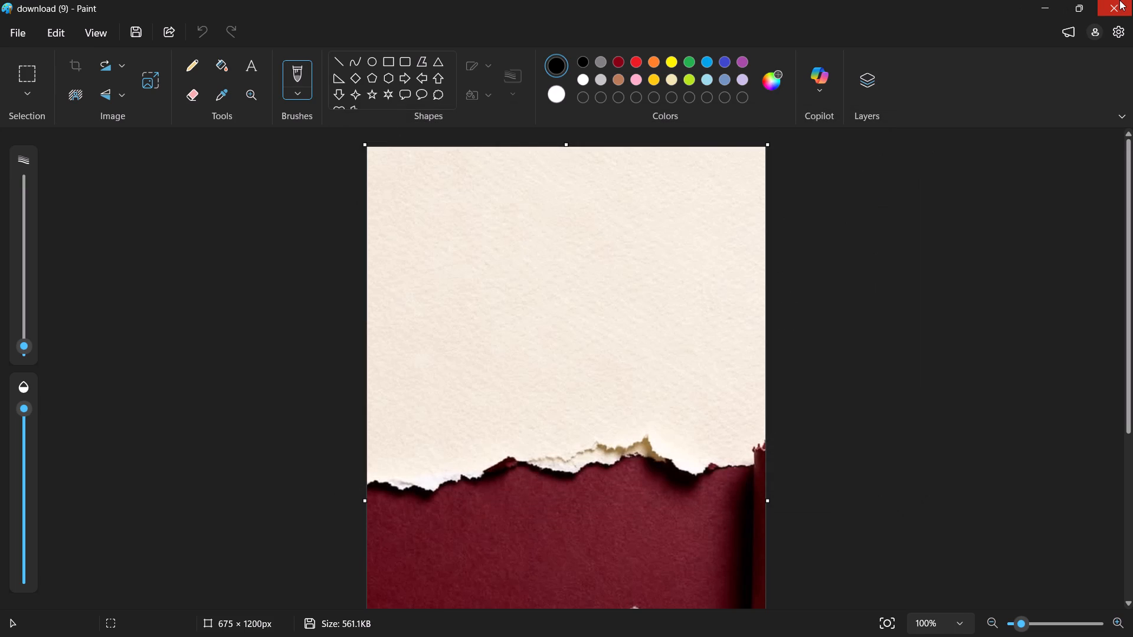
click(1119, 0)
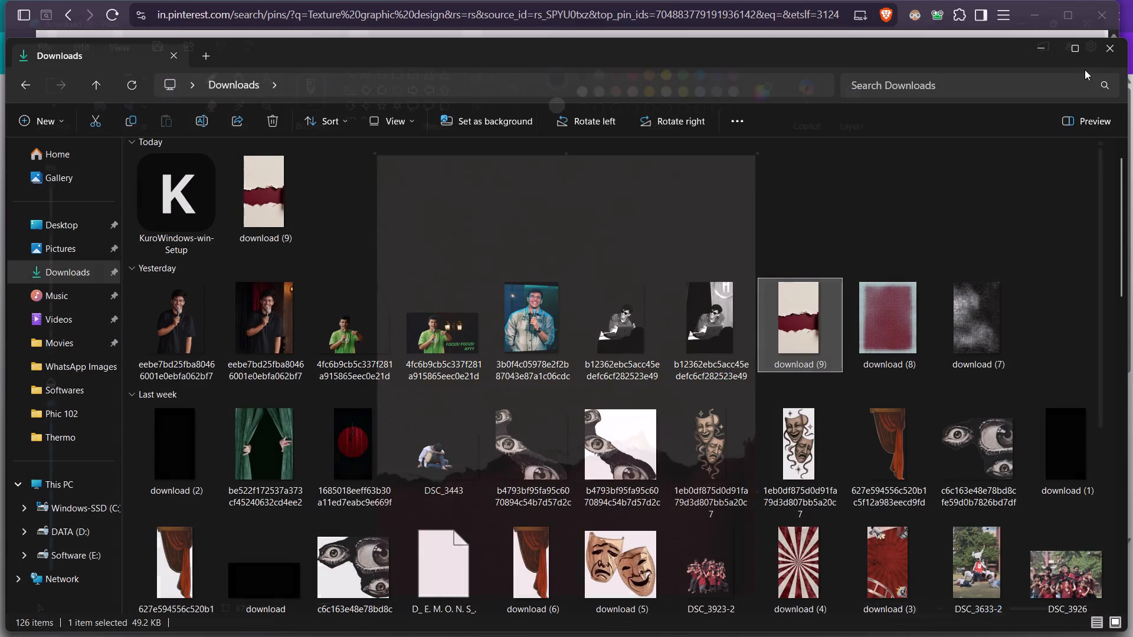
key(alt+Tab)
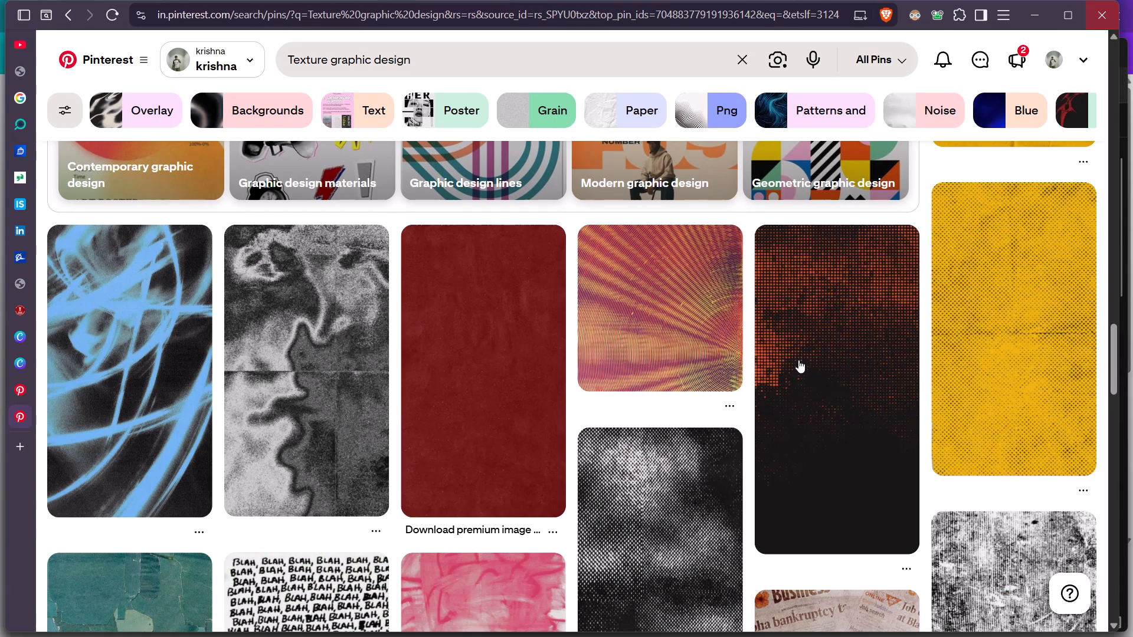
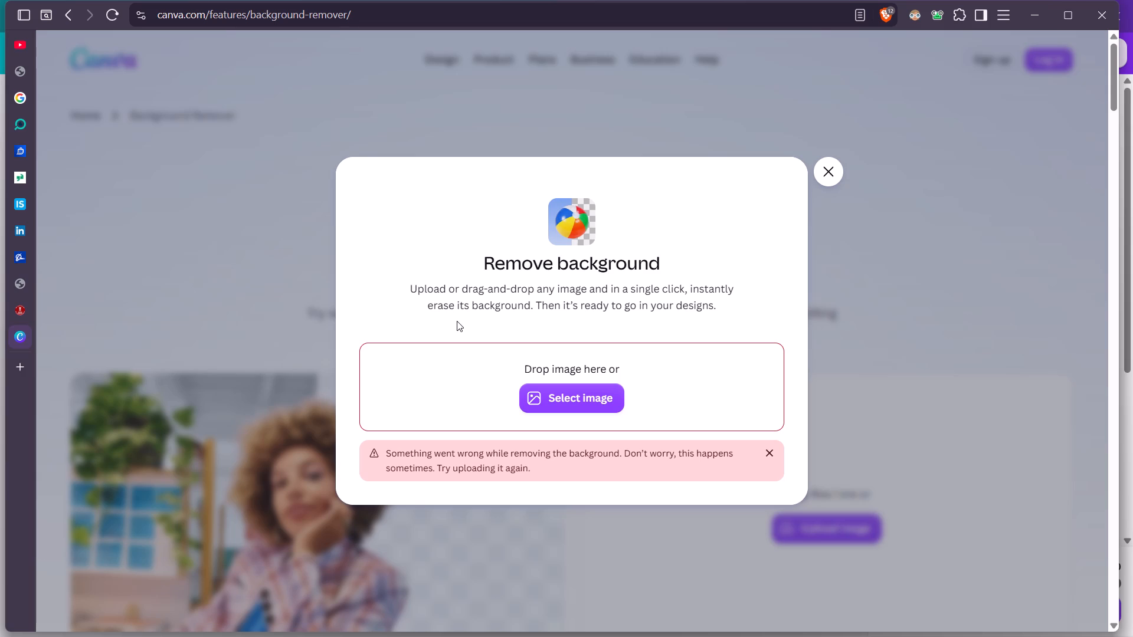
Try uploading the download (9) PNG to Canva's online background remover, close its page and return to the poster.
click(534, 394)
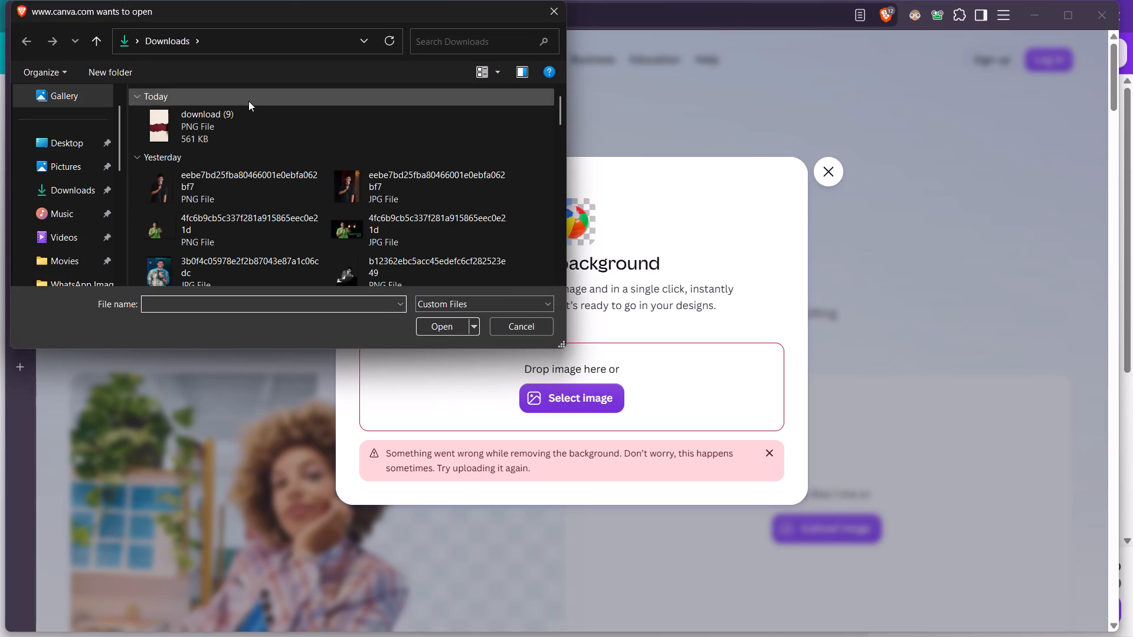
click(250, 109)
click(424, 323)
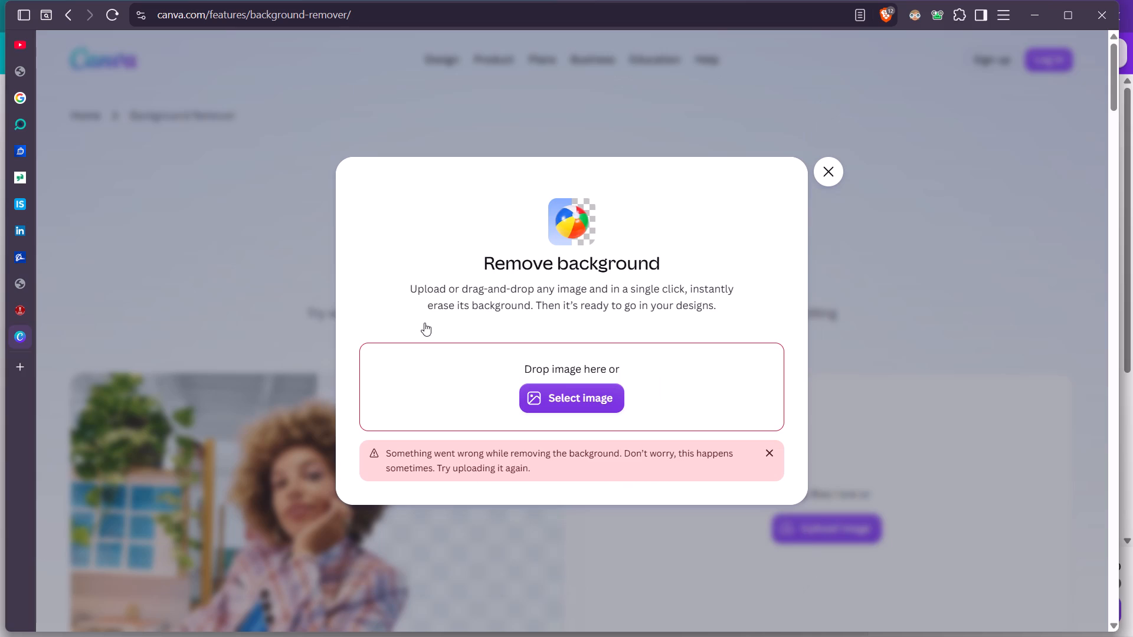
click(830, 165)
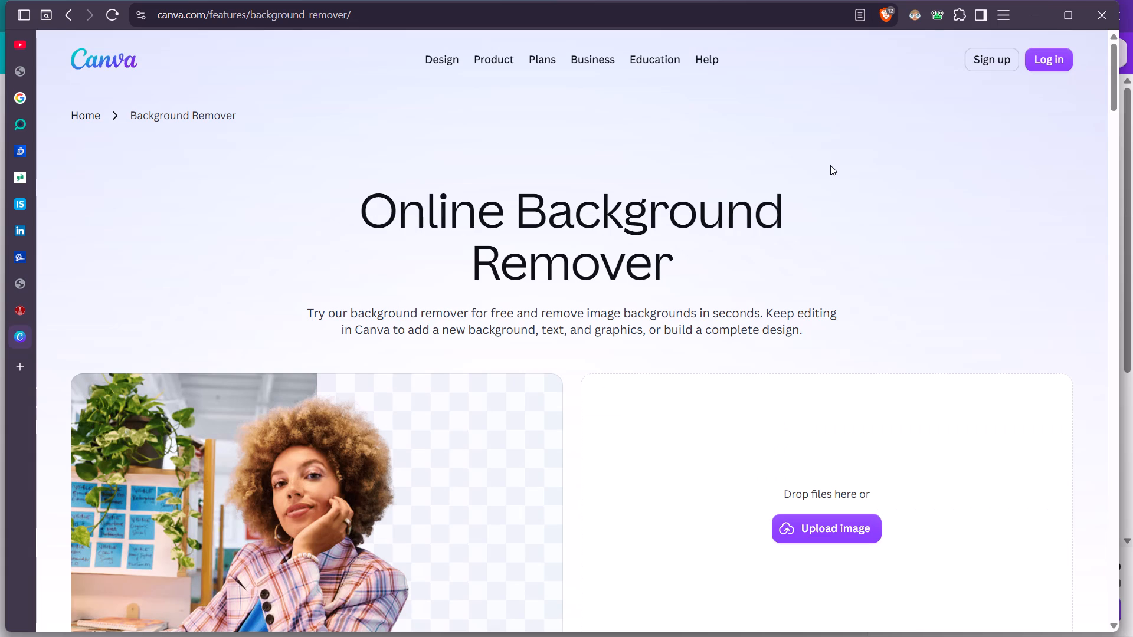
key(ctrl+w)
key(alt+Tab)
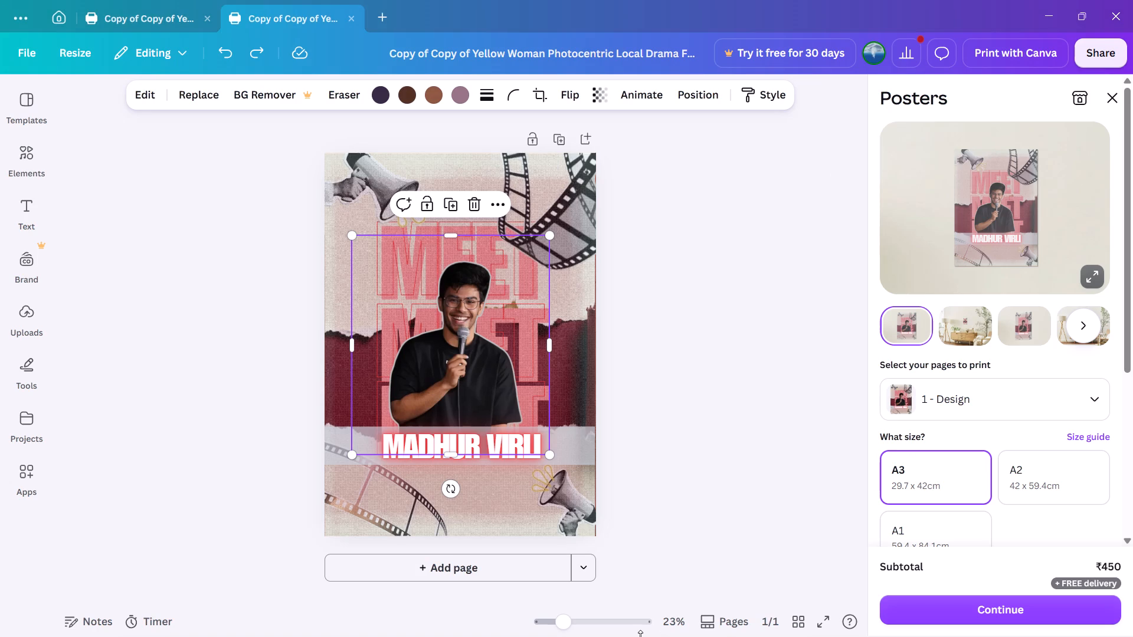
Open the torn-paper PNG download (9) from the Downloads folder in Paint 3D and start Magic select.
key(super+e)
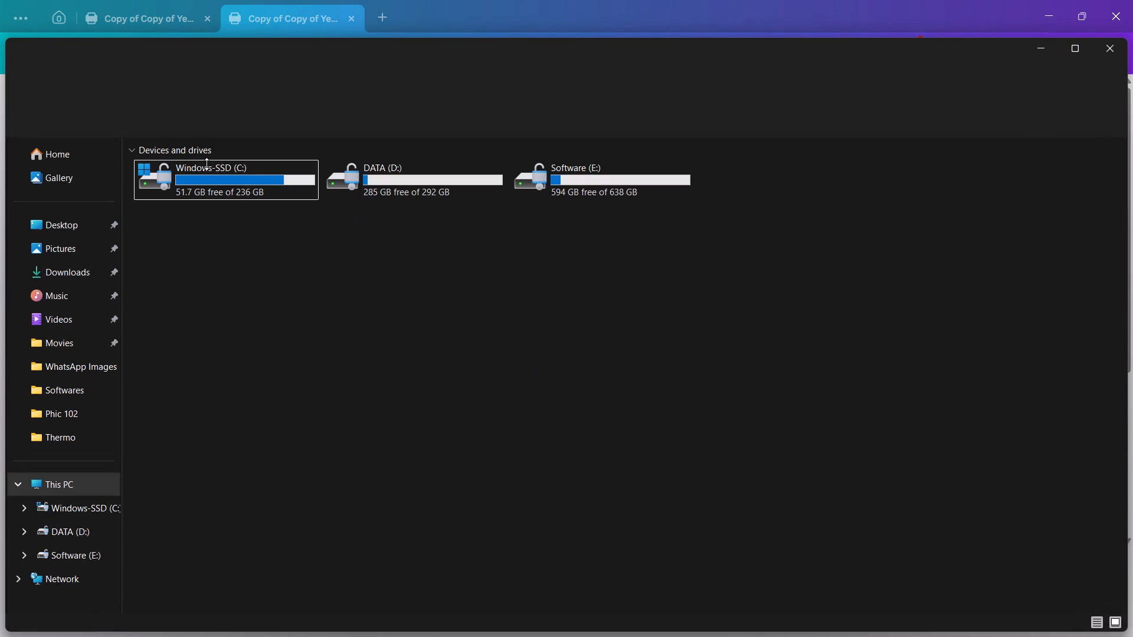
click(87, 270)
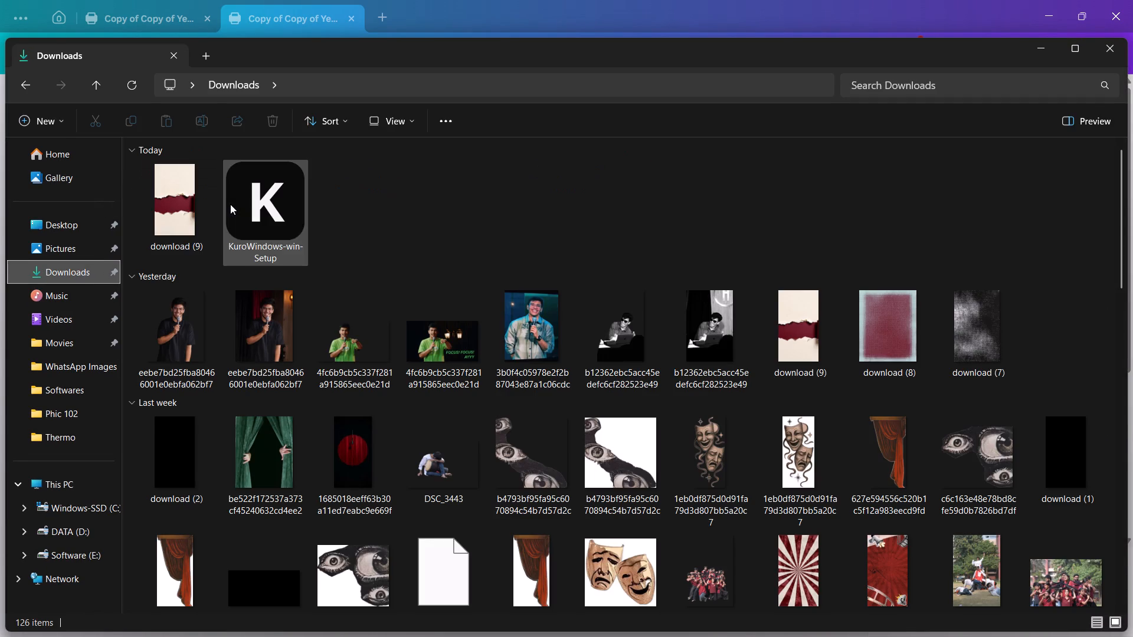
click(168, 201)
right_click(168, 201)
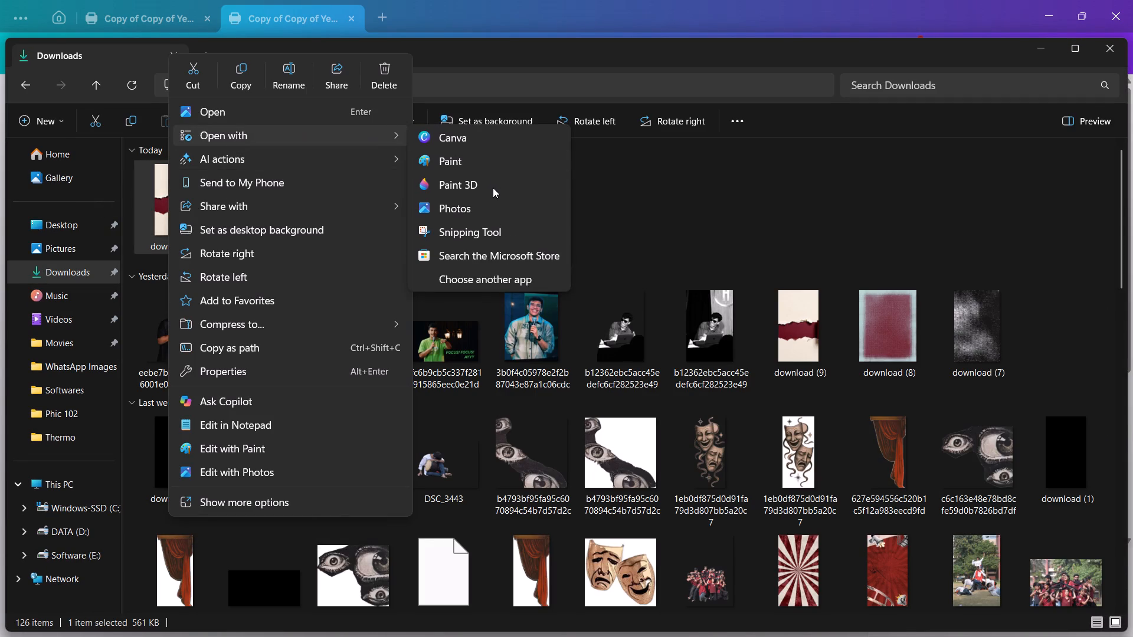
click(493, 188)
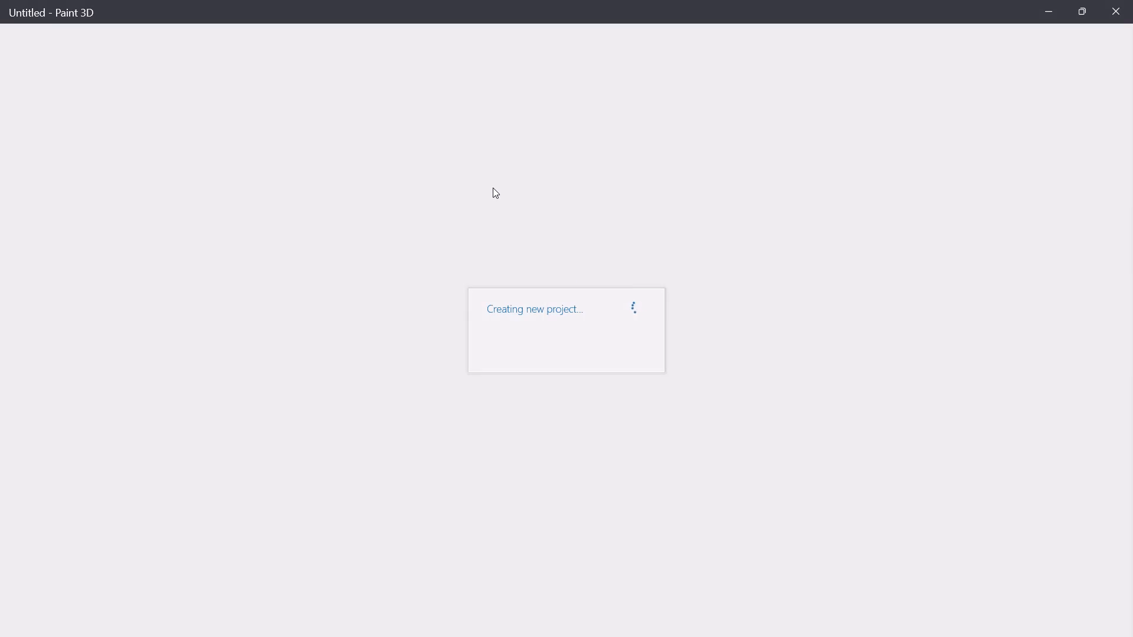
click(186, 100)
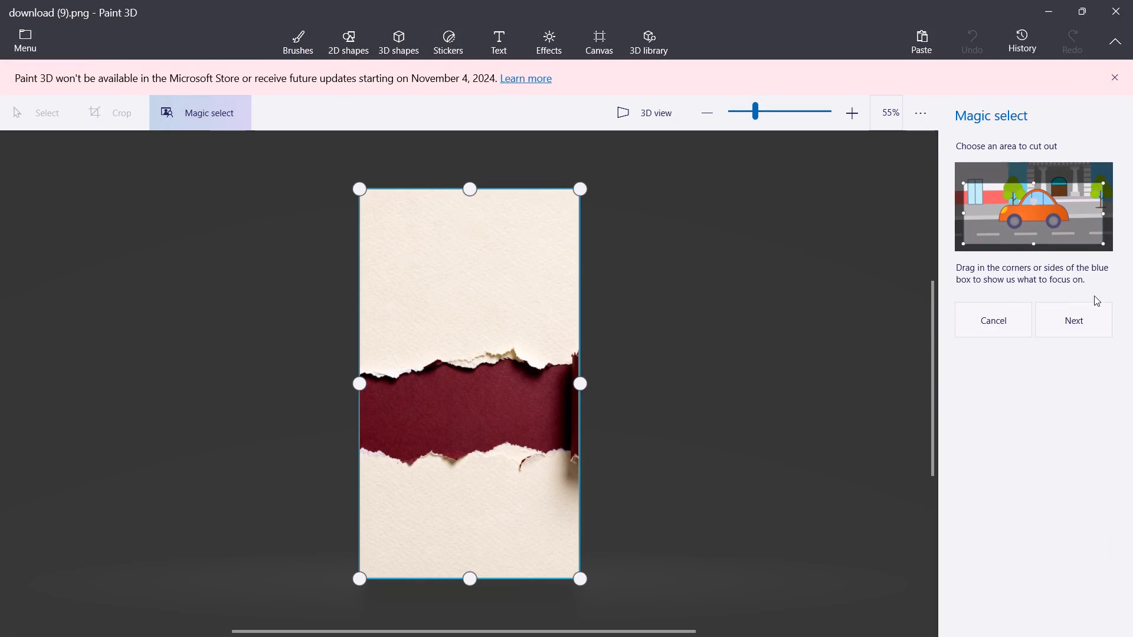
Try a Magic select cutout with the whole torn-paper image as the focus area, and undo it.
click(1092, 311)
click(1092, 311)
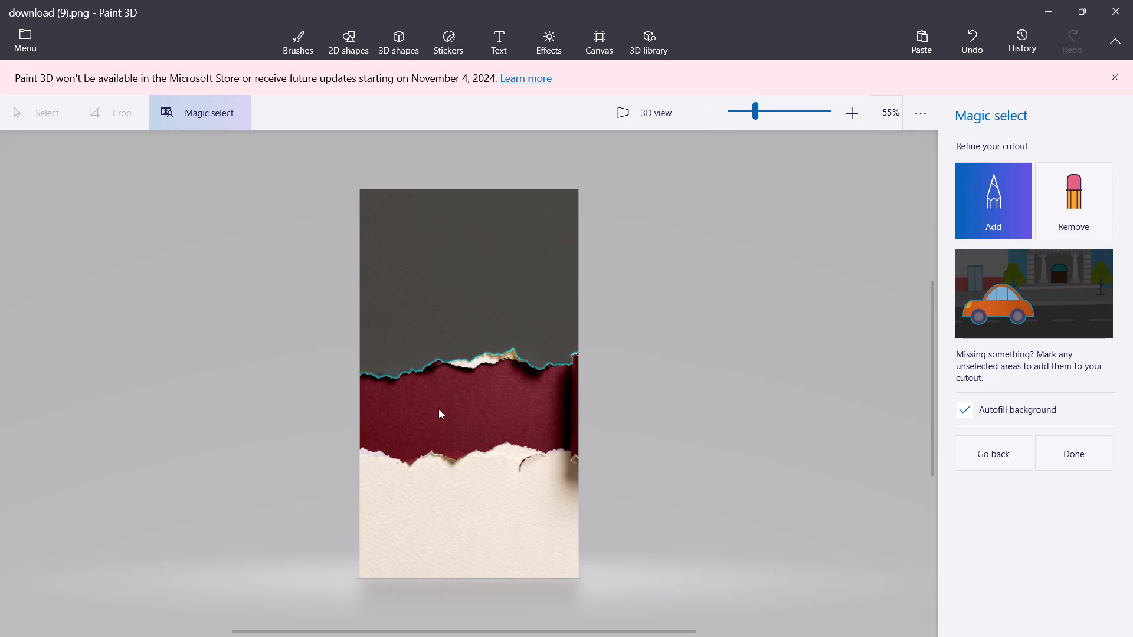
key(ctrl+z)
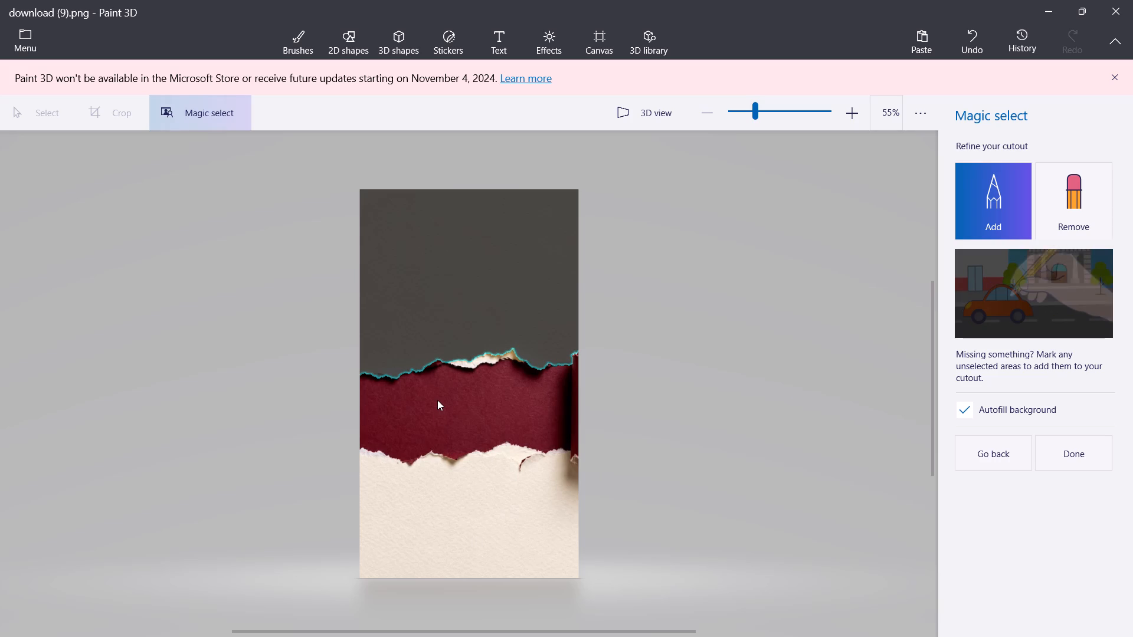
Narrow the Magic select area to the lower cream torn-paper piece with a margin above its edge, and cut it out.
drag(477, 183, 487, 401)
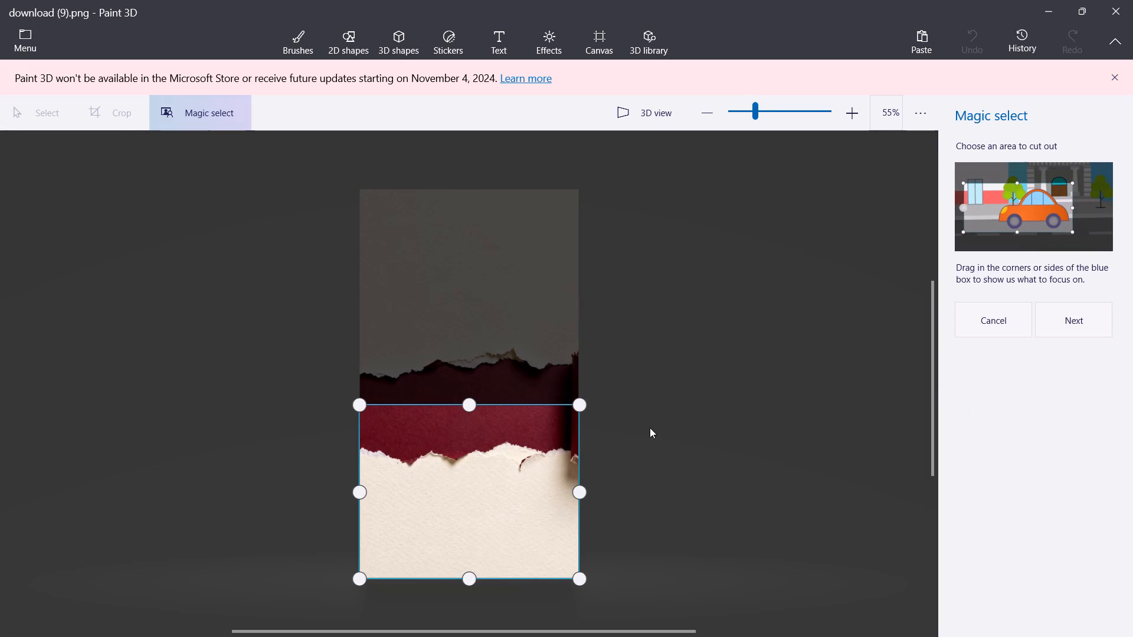
ctrl+scroll(507, 413, up, 5)
drag(472, 405, 456, 474)
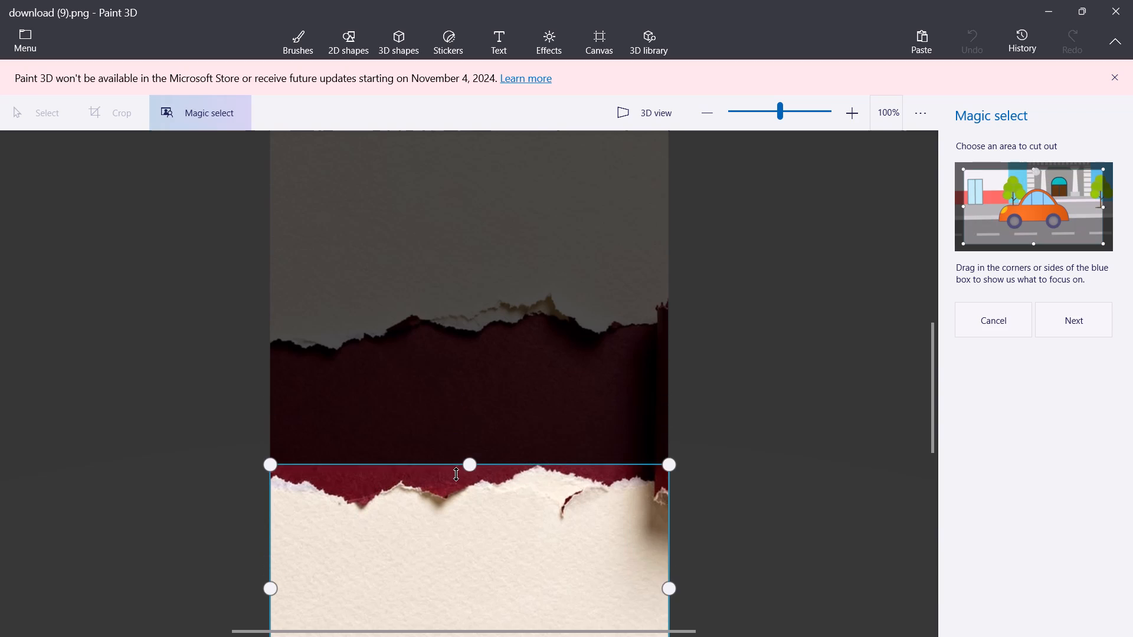
drag(456, 474, 456, 474)
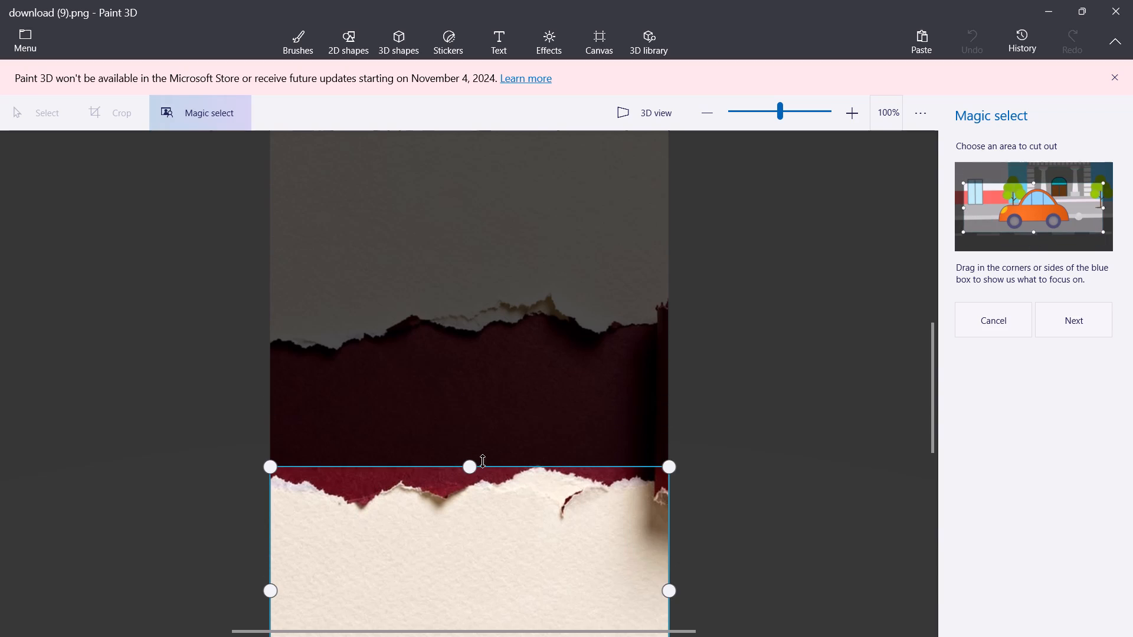
drag(475, 464, 471, 441)
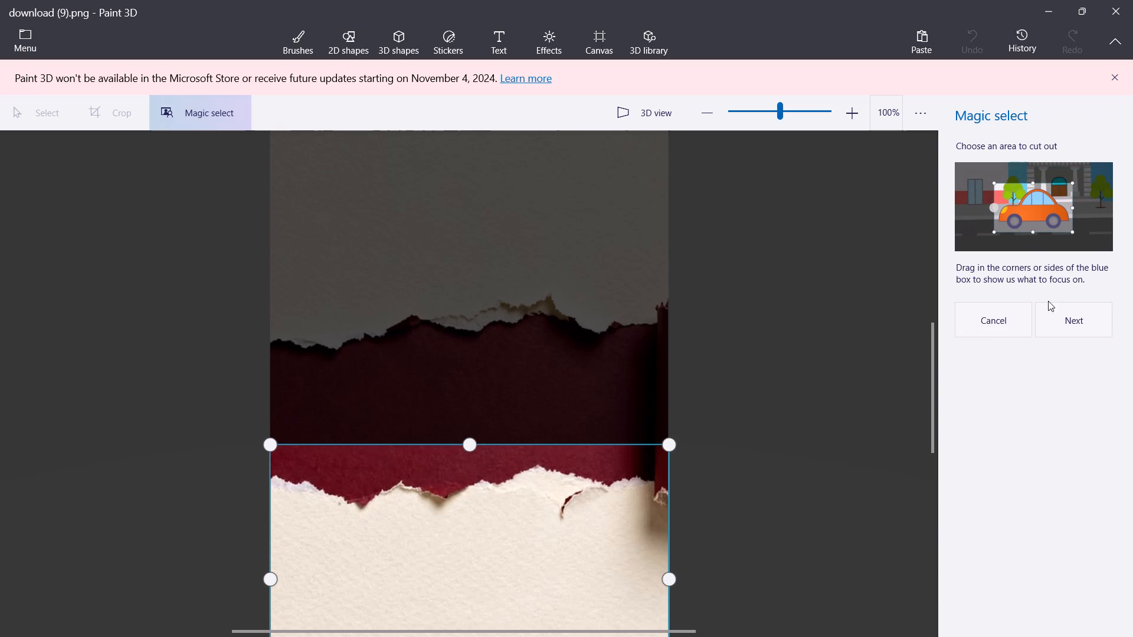
click(1052, 311)
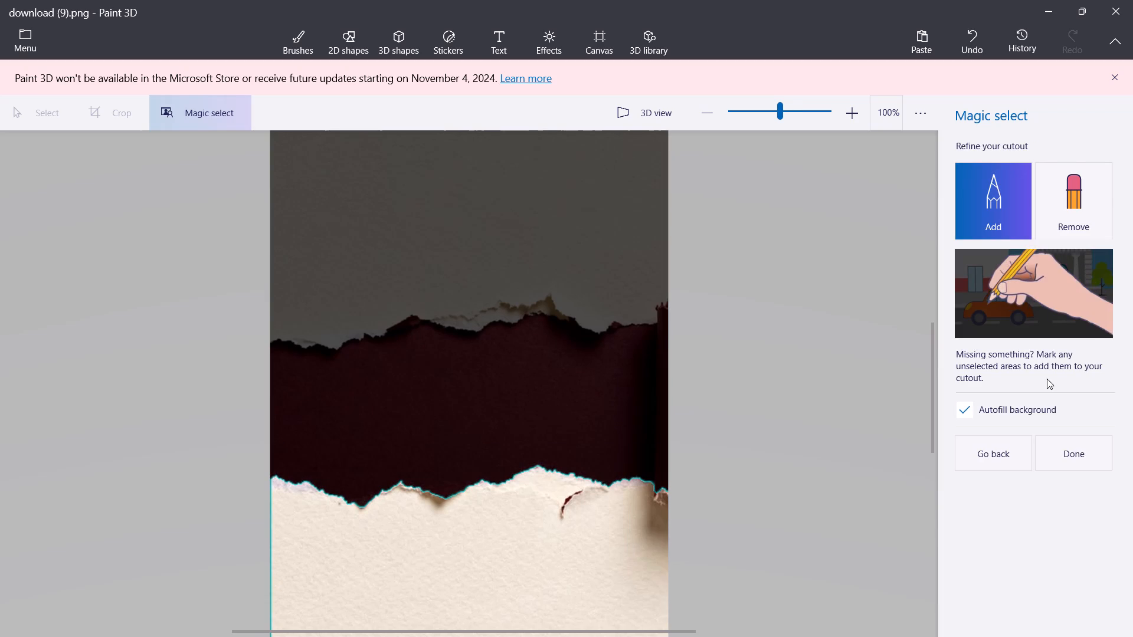
click(1059, 446)
click(1059, 446)
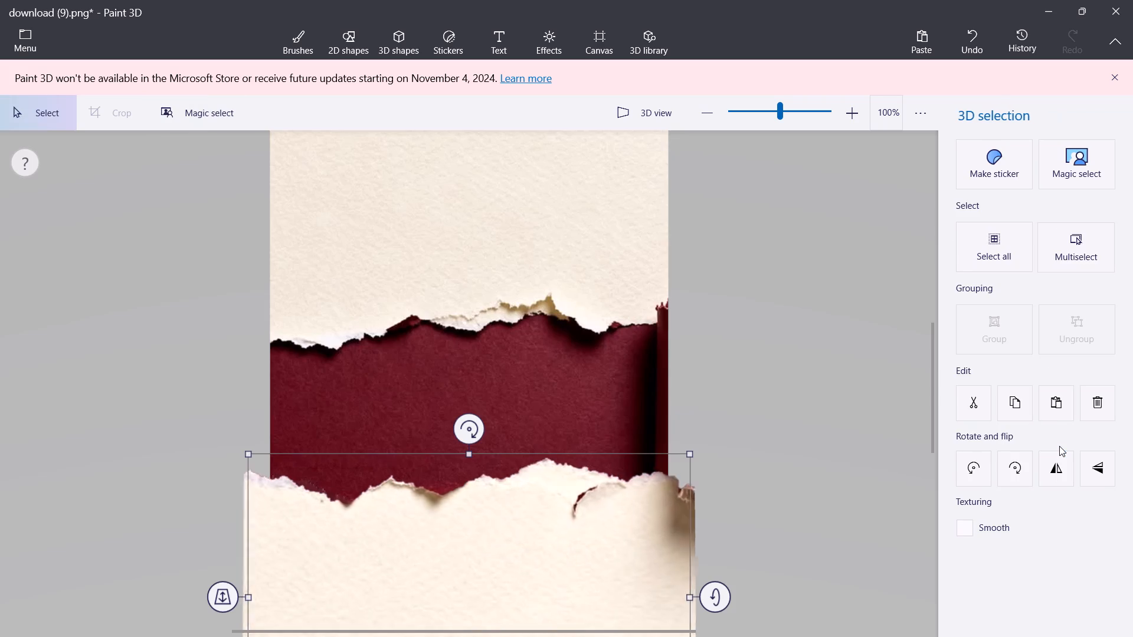
Copy the lower torn-paper cutout from Paint 3D and paste it into the MEET poster in Canva.
key(ctrl+c)
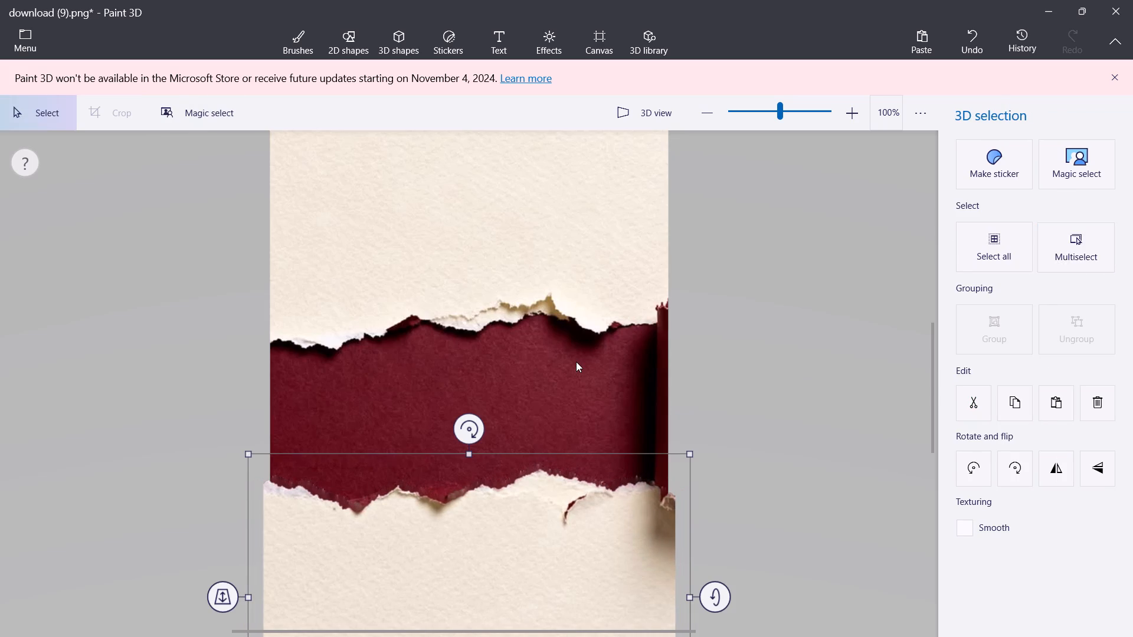
key(alt+Tab)
key(alt+Tab)
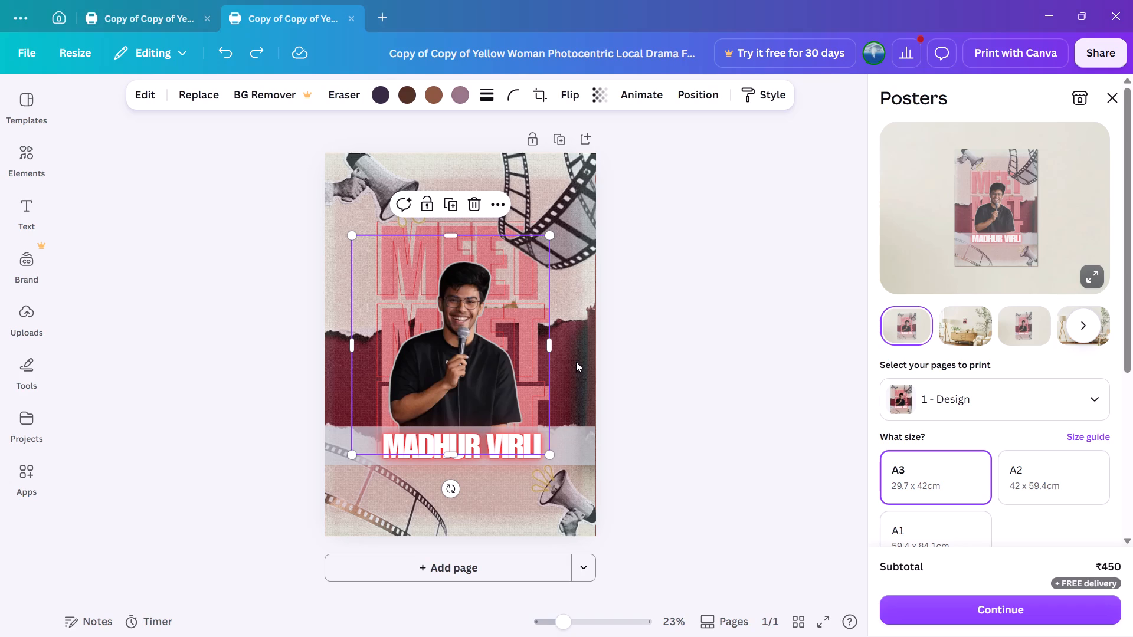
key(ctrl+v)
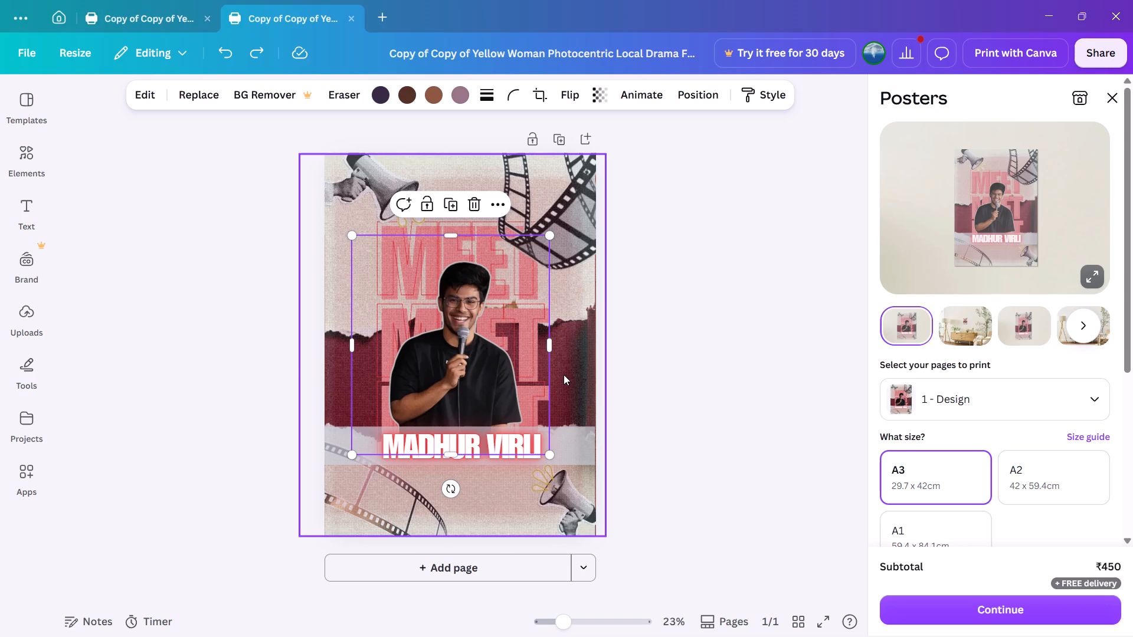
click(564, 375)
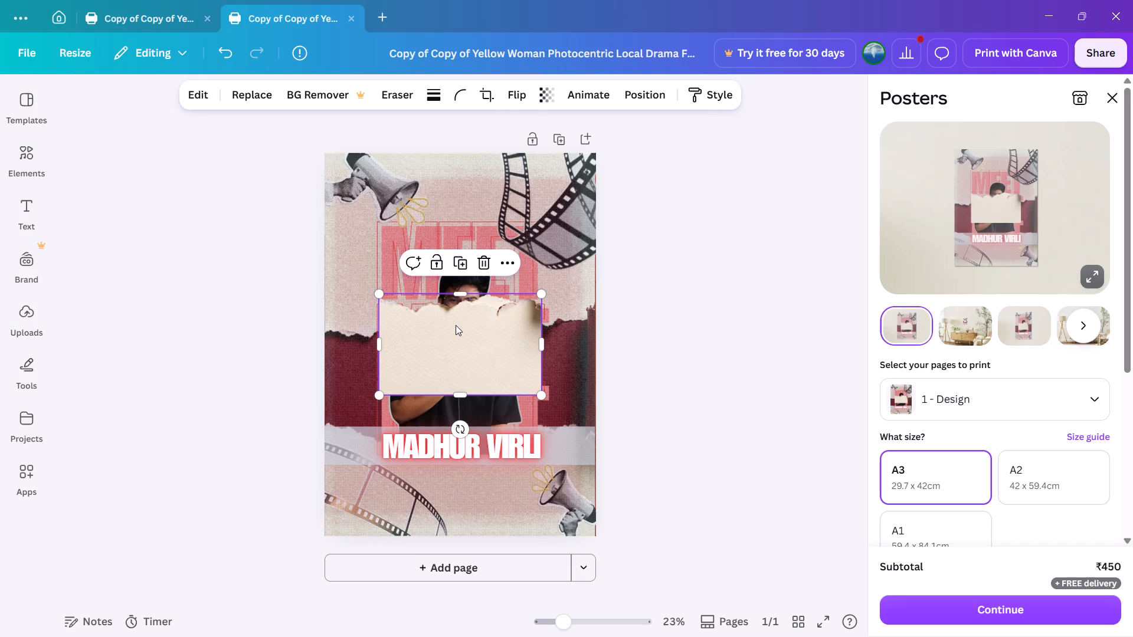
Enlarge the torn-paper cutout to the poster's full width, about 42 by 26.2, and place it over the poster's lower part.
drag(541, 396, 579, 511)
drag(487, 300, 428, 434)
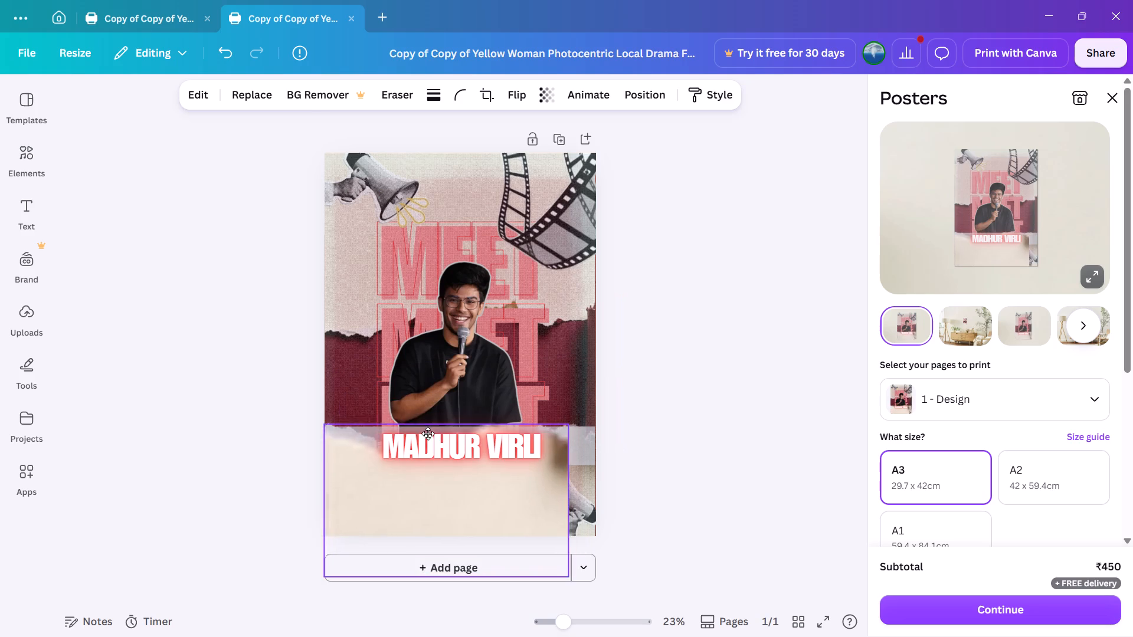
drag(428, 434, 436, 420)
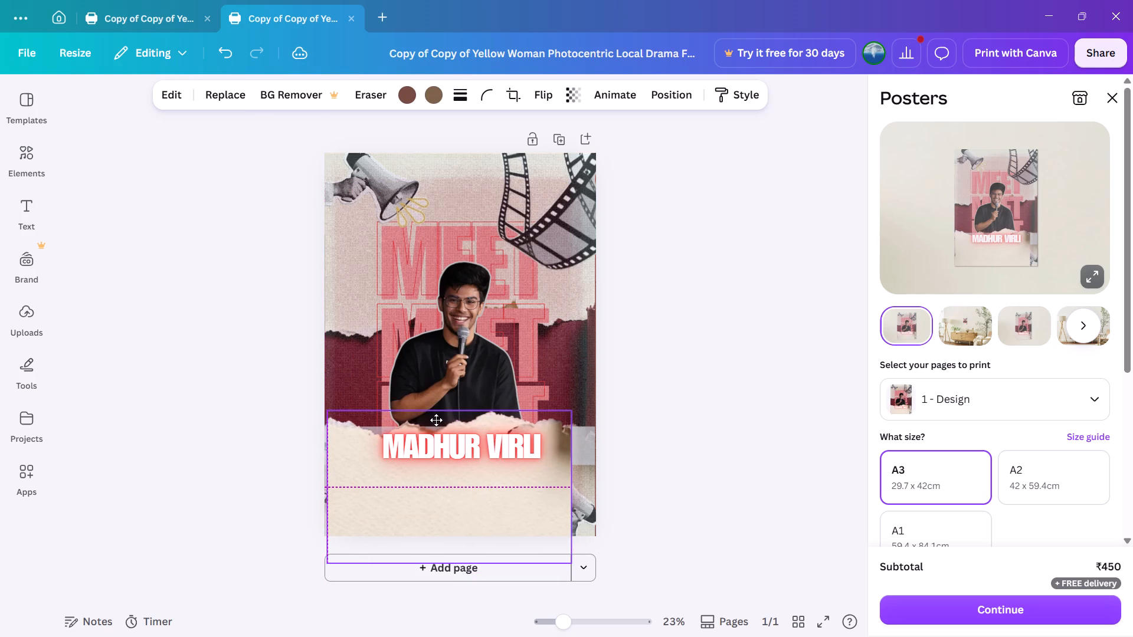
drag(436, 420, 432, 422)
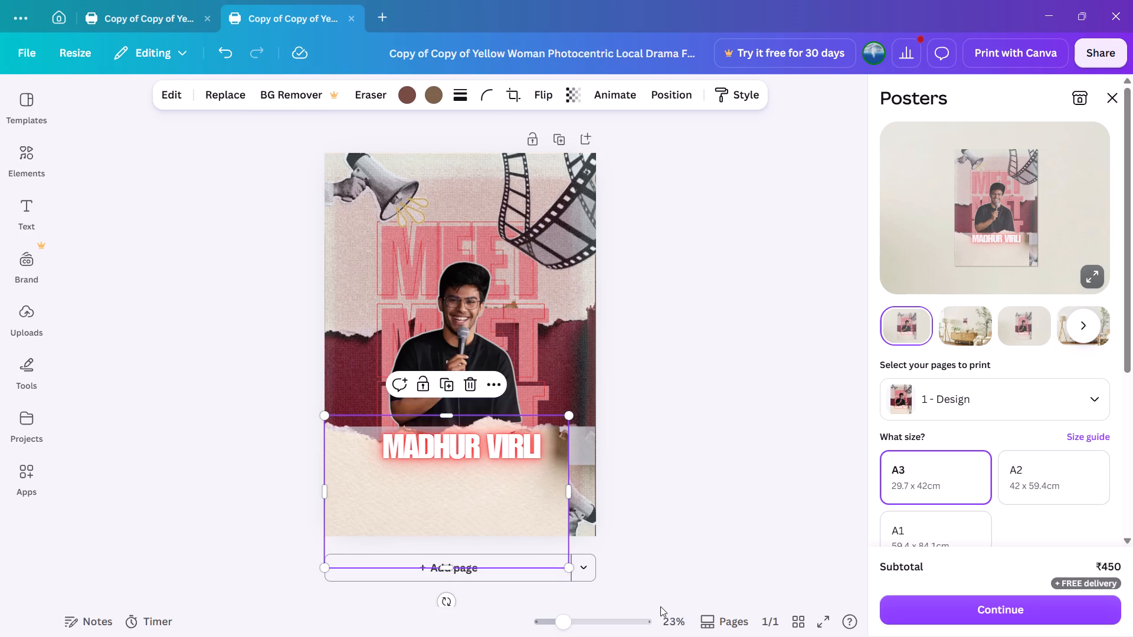
drag(571, 566, 595, 579)
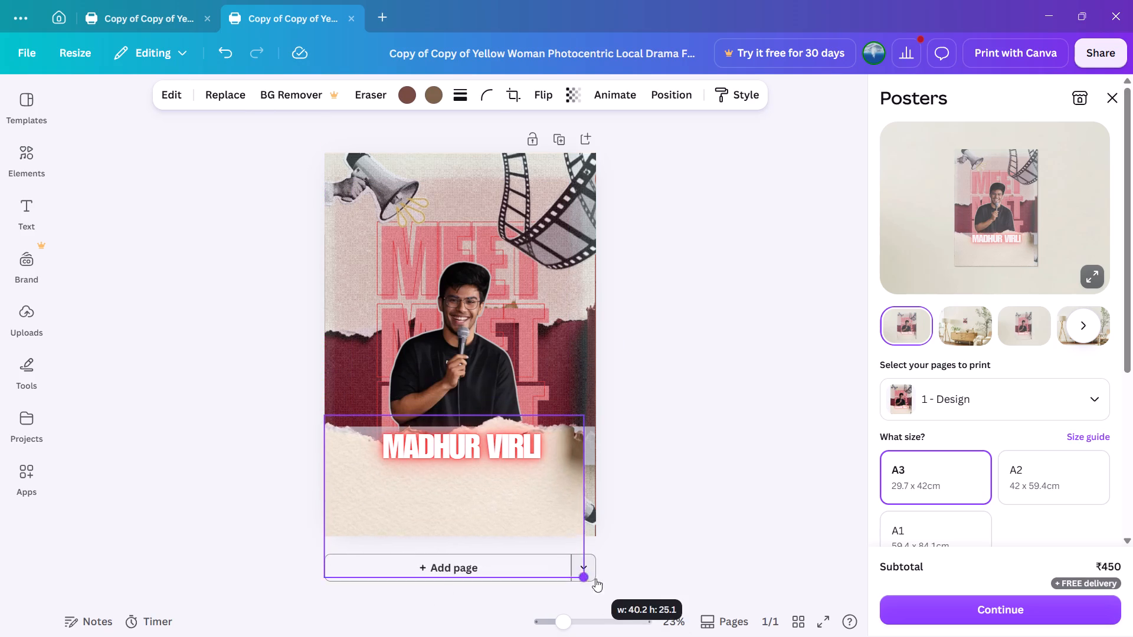
drag(595, 579, 602, 582)
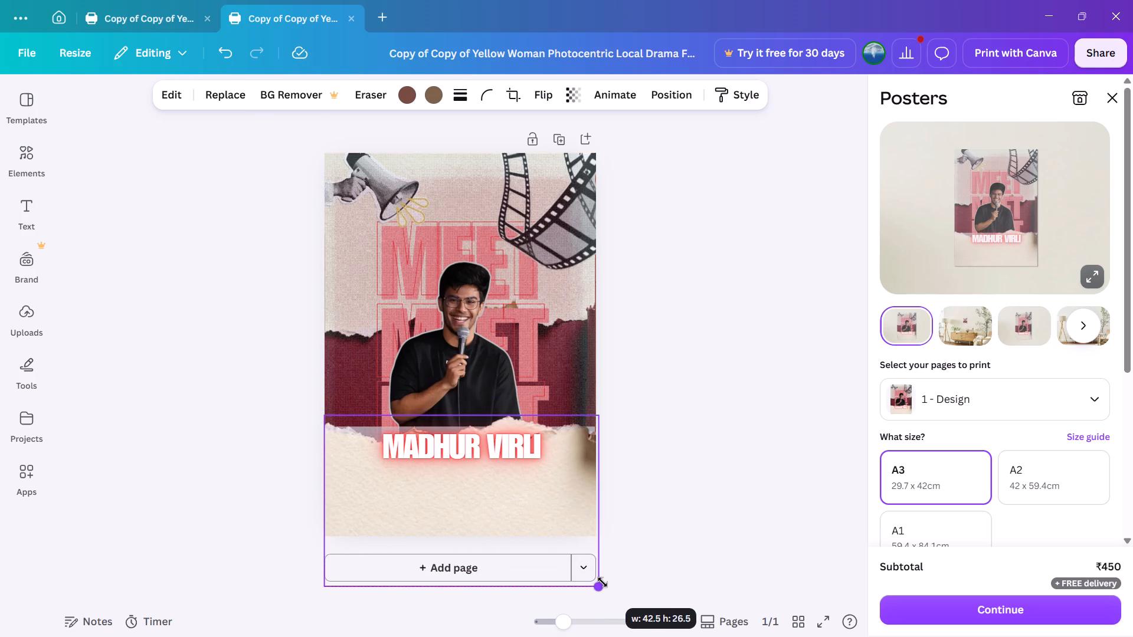
drag(602, 582, 599, 580)
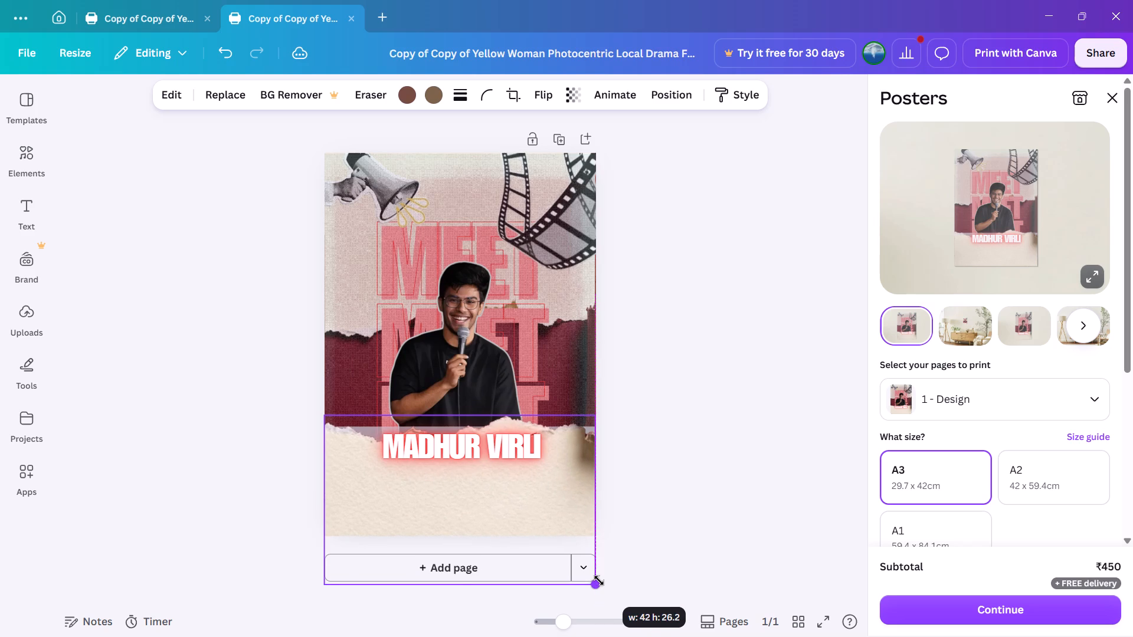
drag(599, 580, 600, 580)
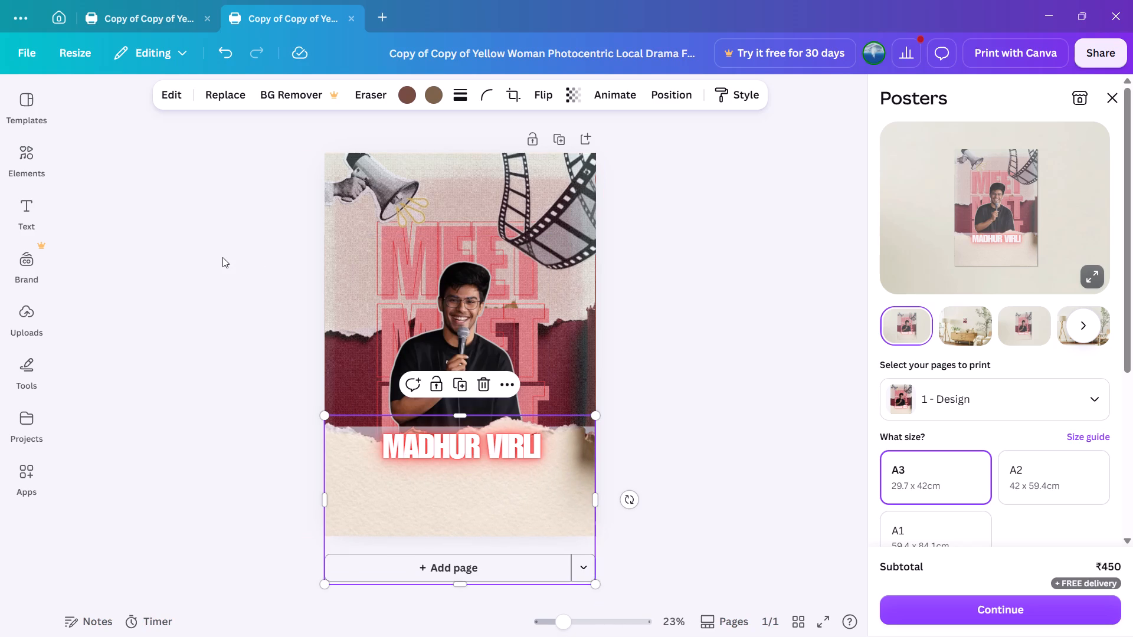
Move the torn-paper cutout in the layer order to below the translucent strip and above the comedian cutout.
key(alt+1)
drag(187, 299, 184, 402)
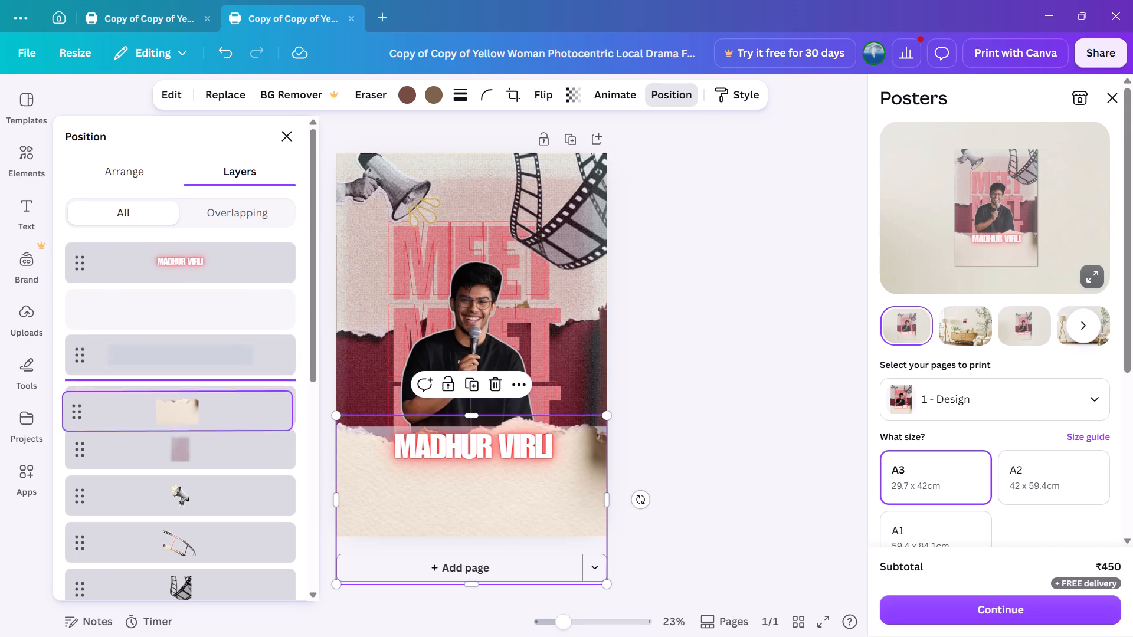
drag(184, 402, 184, 381)
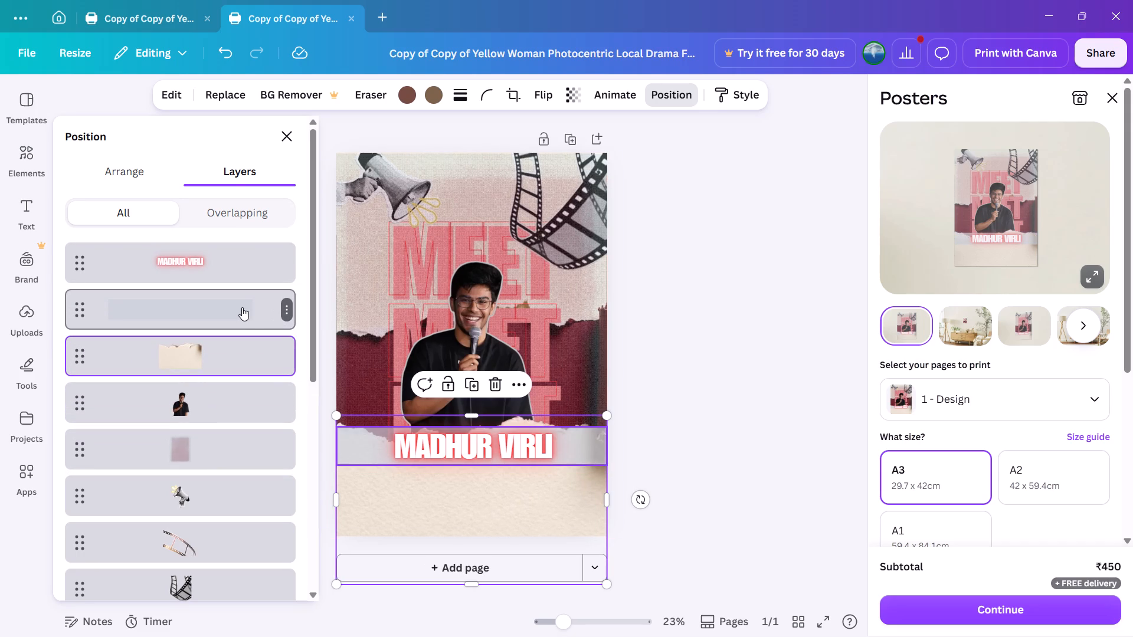
Send the translucent strip and the comedian's name text behind the dark red texture layer, with the text beneath the strip.
drag(242, 307, 250, 592)
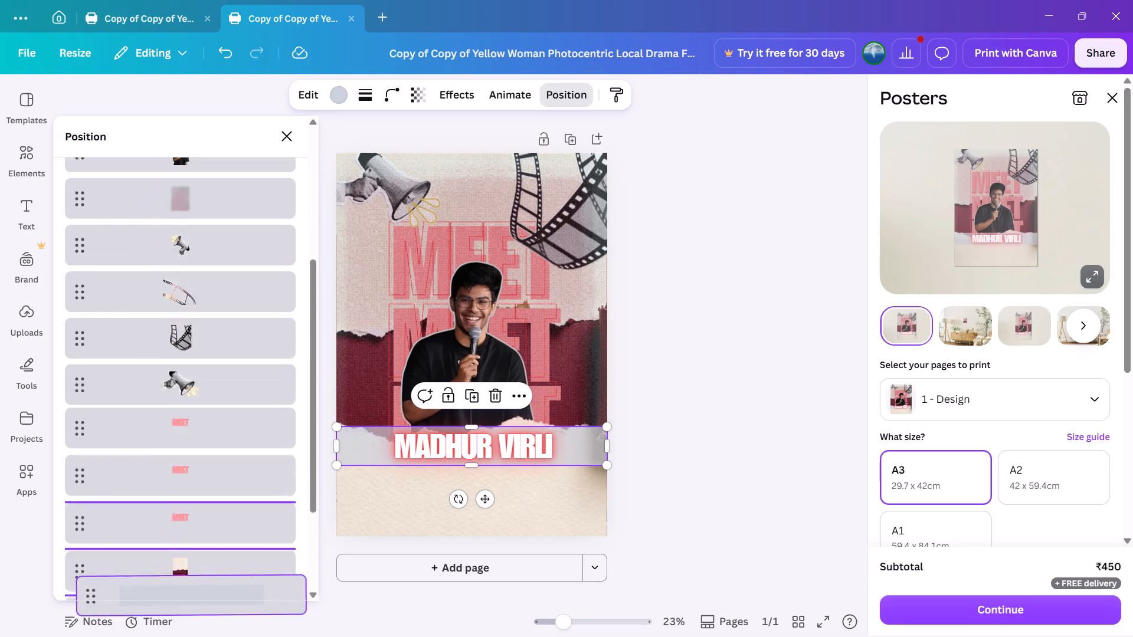
drag(250, 592, 233, 509)
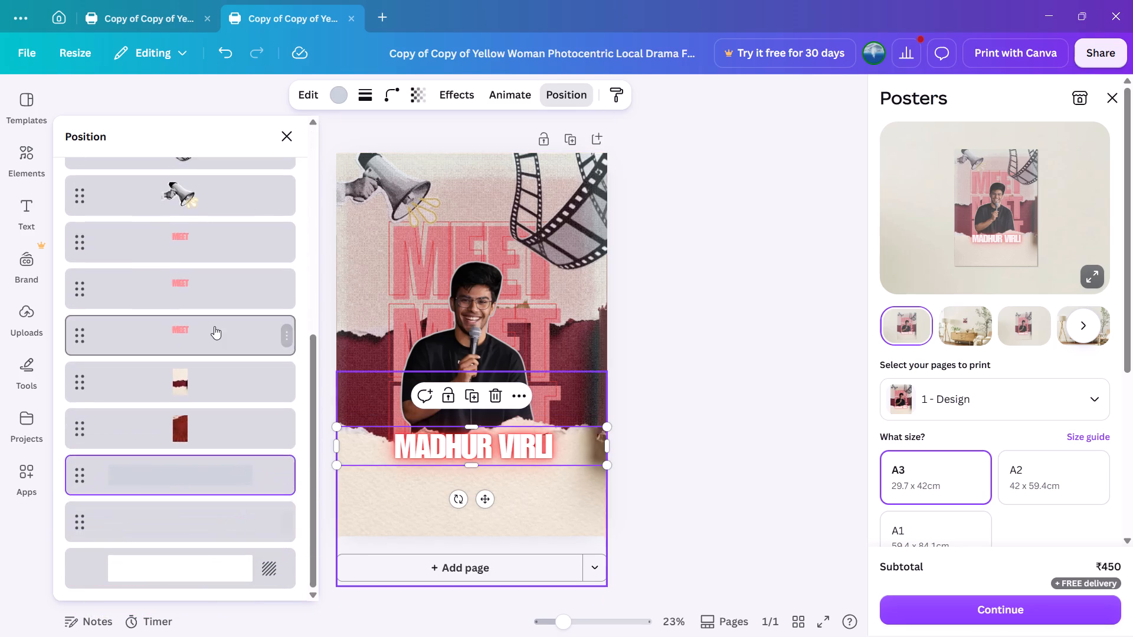
scroll(214, 326, up, 6)
drag(181, 258, 186, 601)
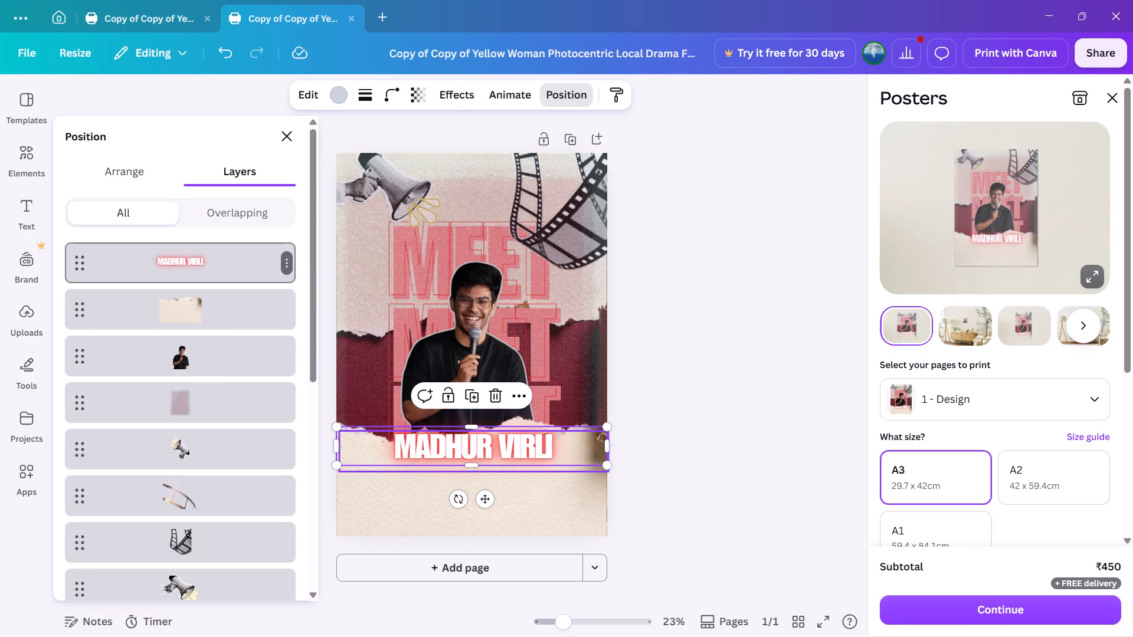
drag(186, 601, 181, 488)
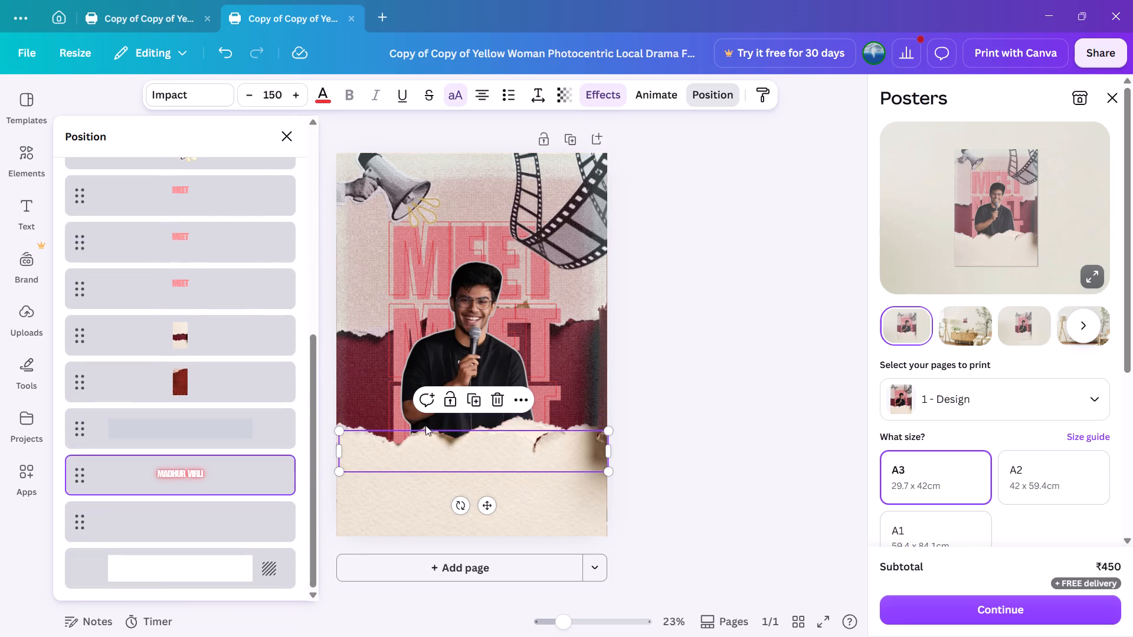
Move the comedian cutout slightly up so its lower edge tucks behind the torn paper, centred on the MEET text.
click(716, 465)
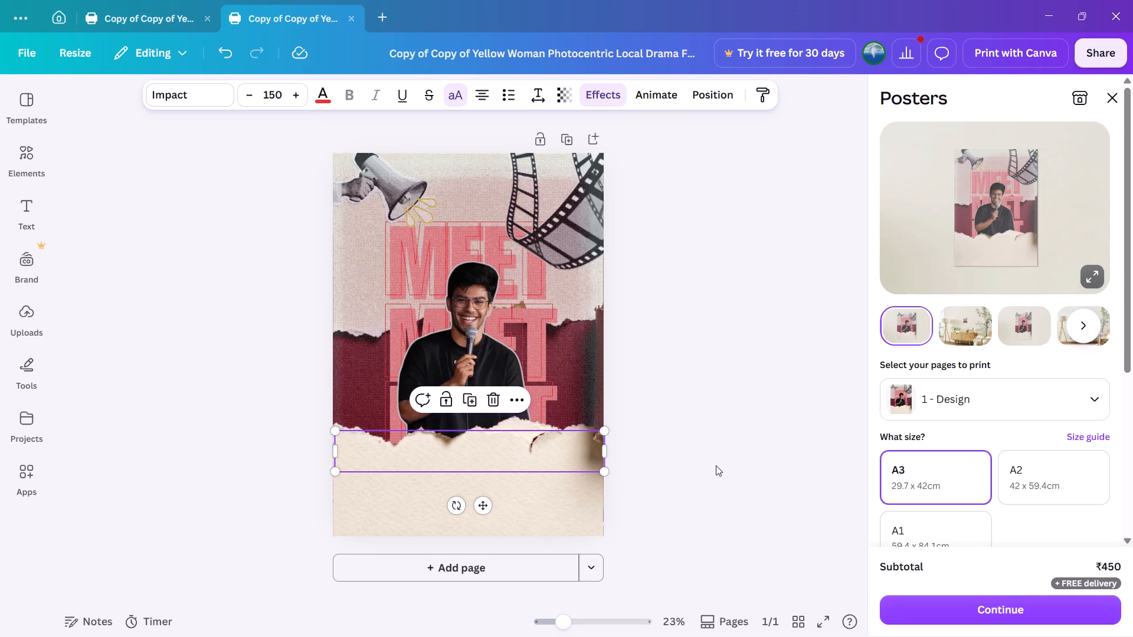
click(480, 339)
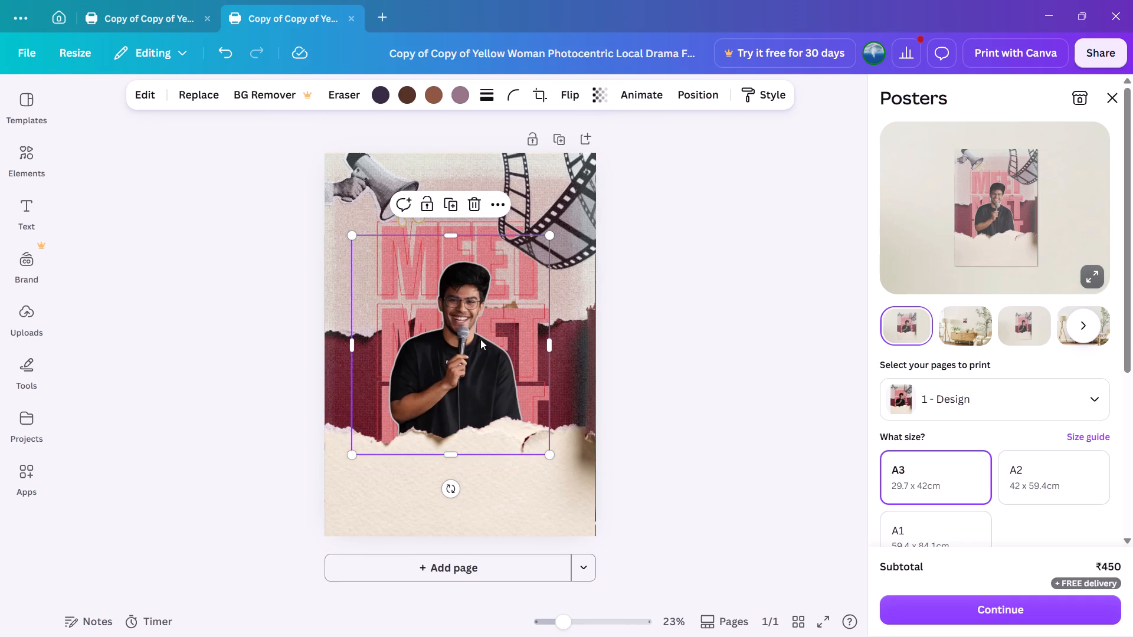
drag(480, 339, 485, 316)
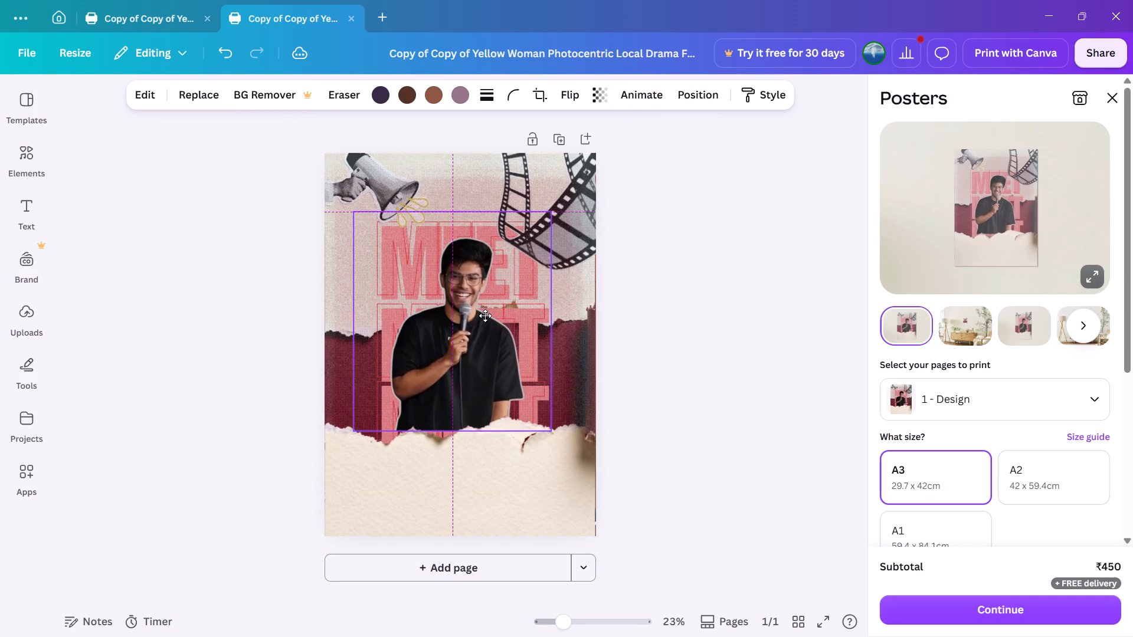
drag(485, 316, 489, 322)
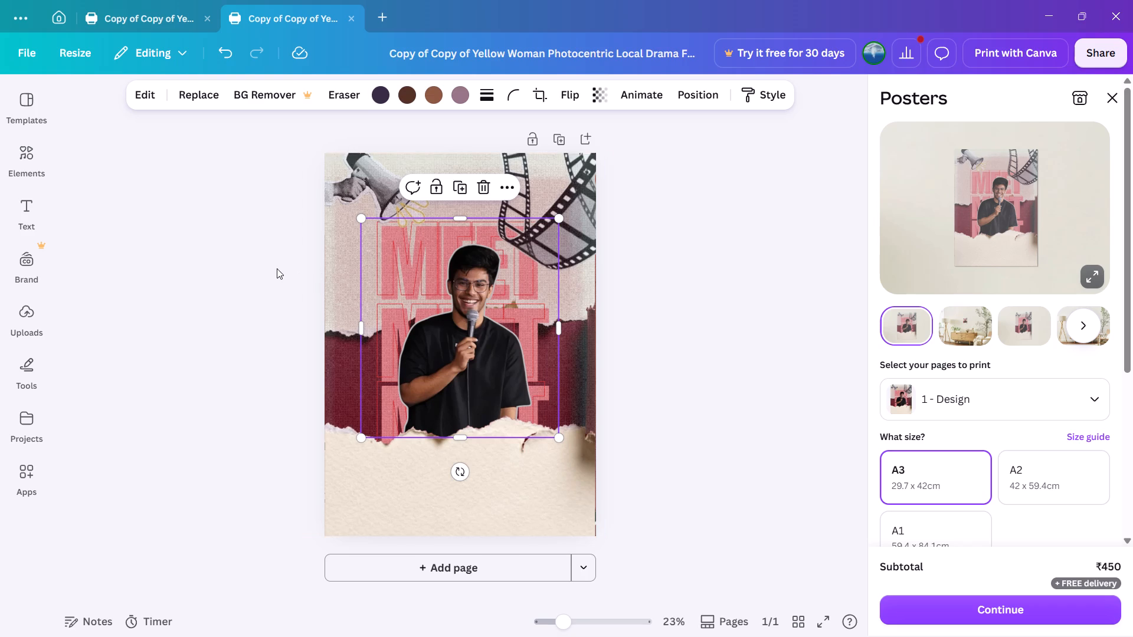
Send the full-page translucent pinkish overlay behind the dark red texture layer, just above the translucent strip.
key(alt+1)
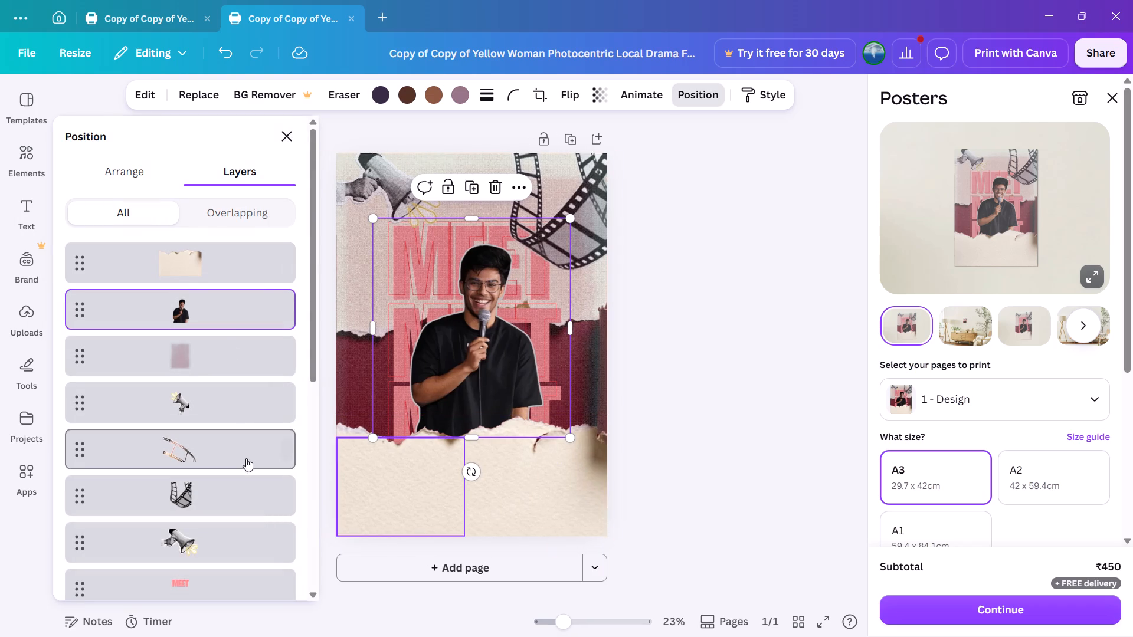
drag(221, 342, 225, 488)
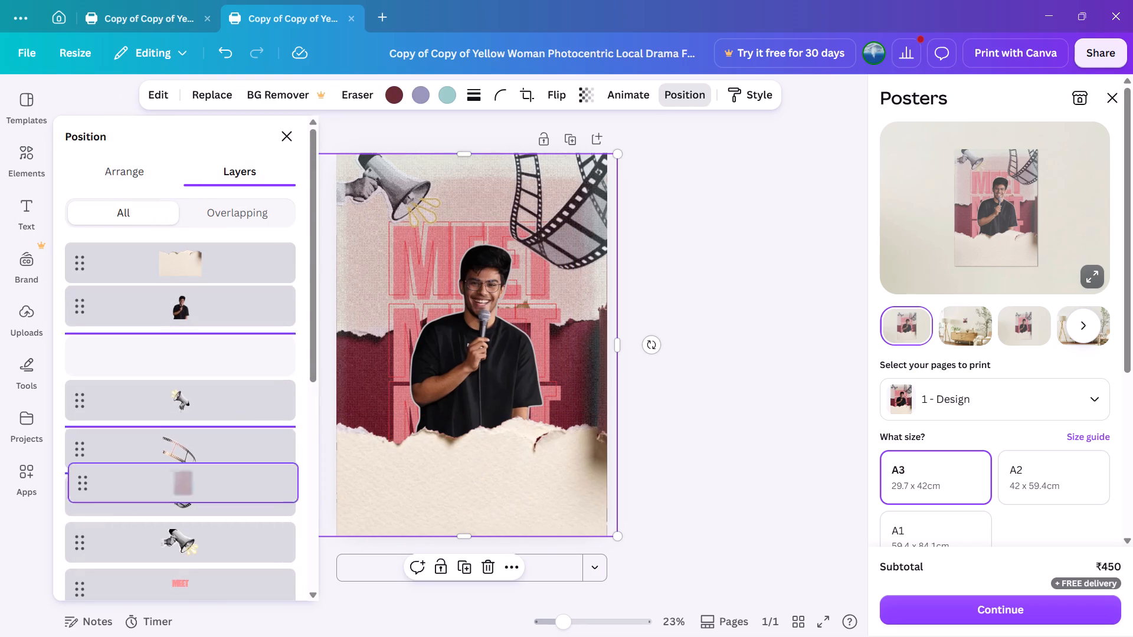
drag(225, 488, 223, 487)
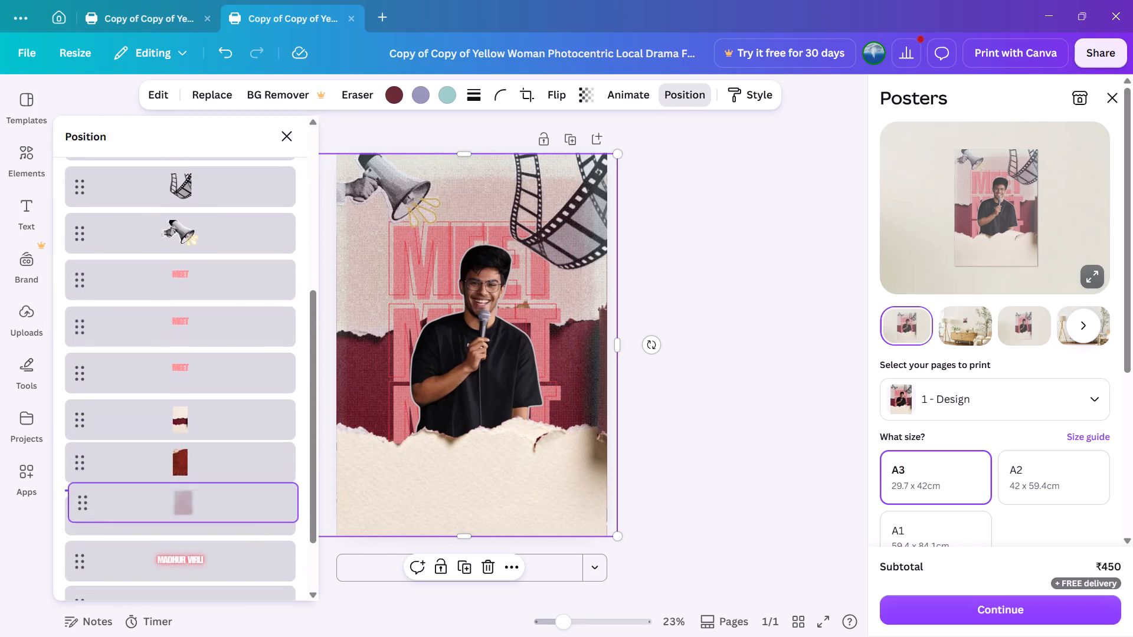
drag(223, 487, 221, 480)
Bring the comedian's name text up to the very top of the layer order.
scroll(201, 380, up, 2)
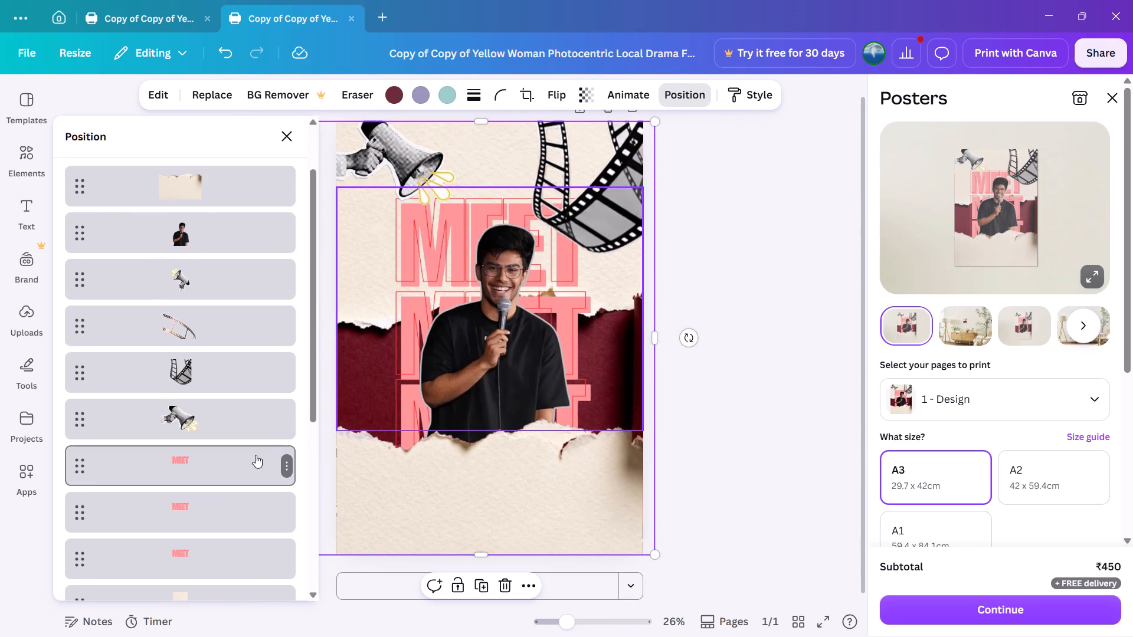
scroll(185, 465, down, 4)
drag(188, 473, 191, 231)
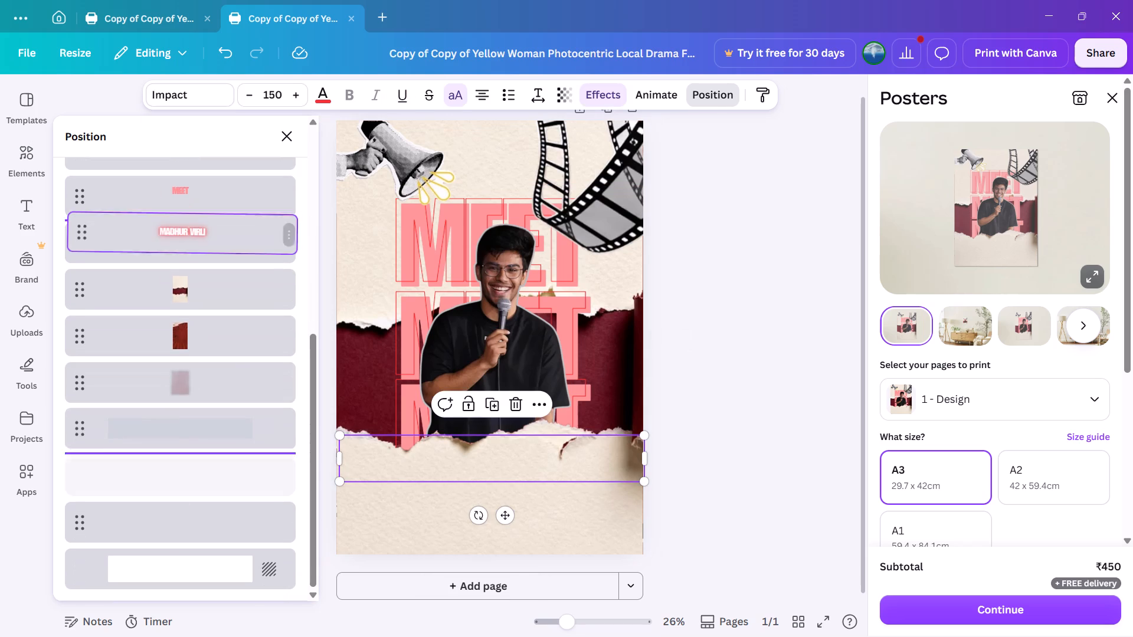
drag(191, 231, 190, 165)
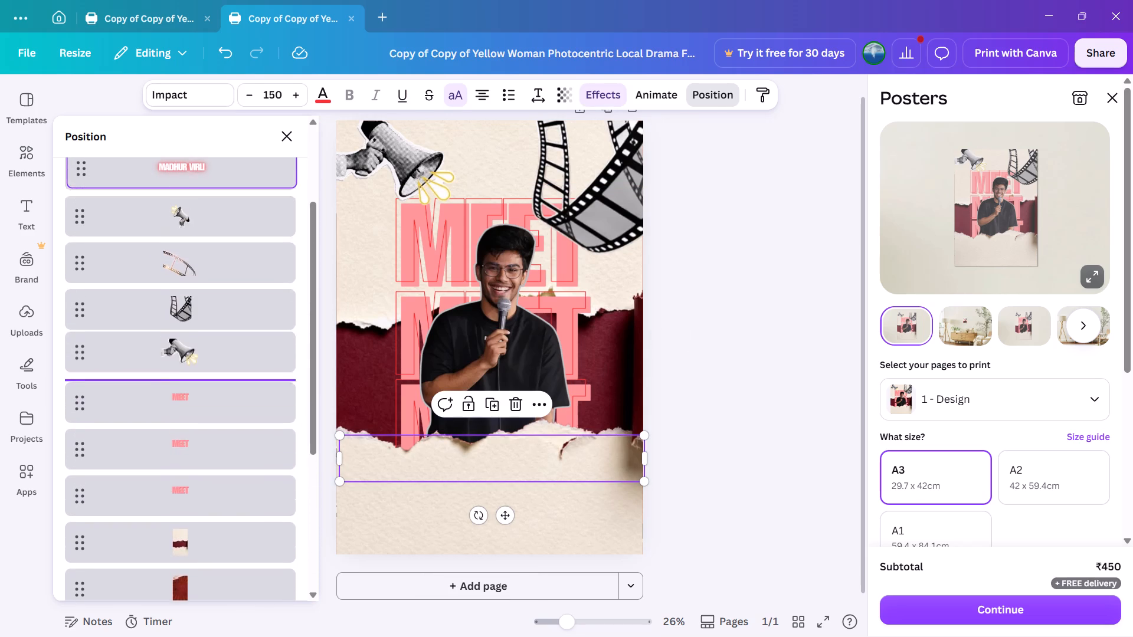
drag(190, 165, 198, 271)
Move the torn-paper cutout down the layer order to below the megaphones and film strips, just above the MEET texts.
drag(178, 263, 188, 322)
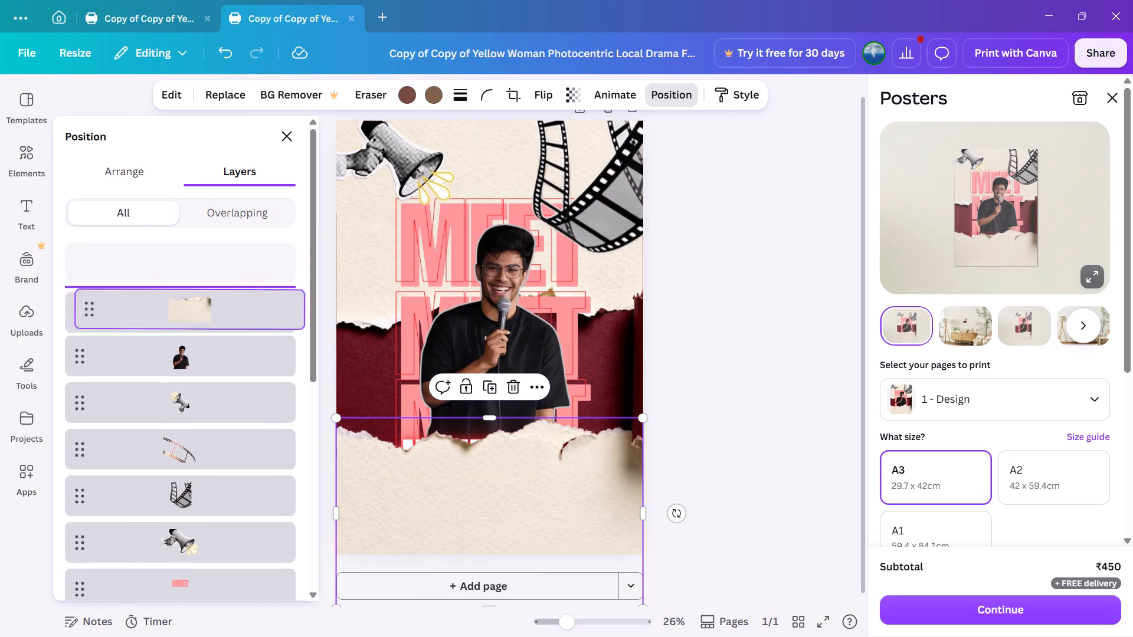
drag(188, 322, 186, 372)
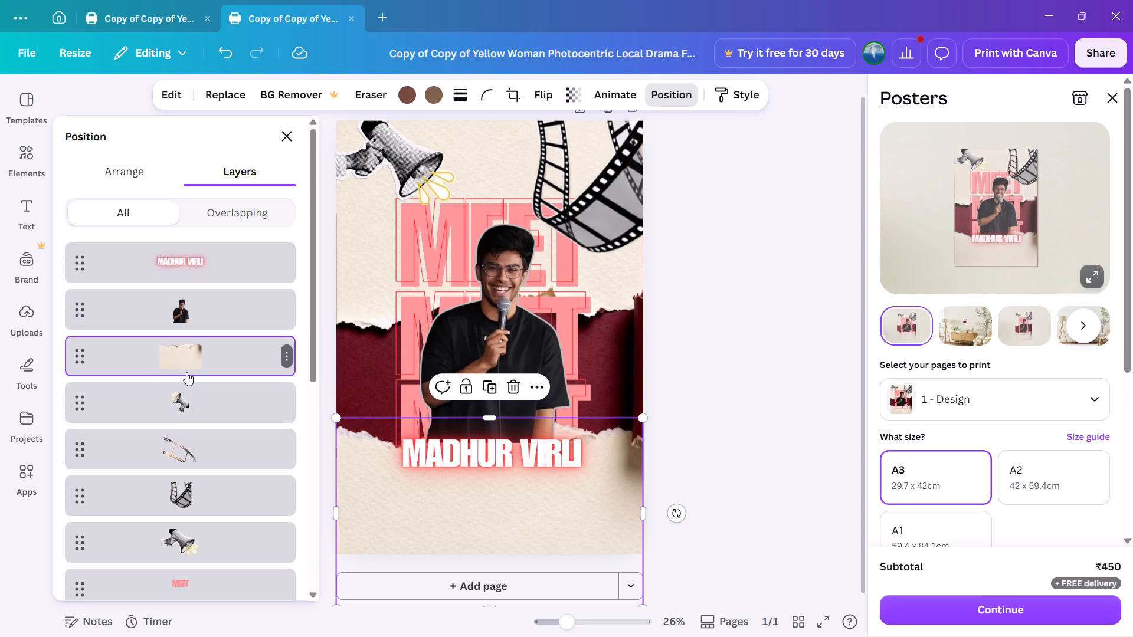
drag(186, 372, 194, 538)
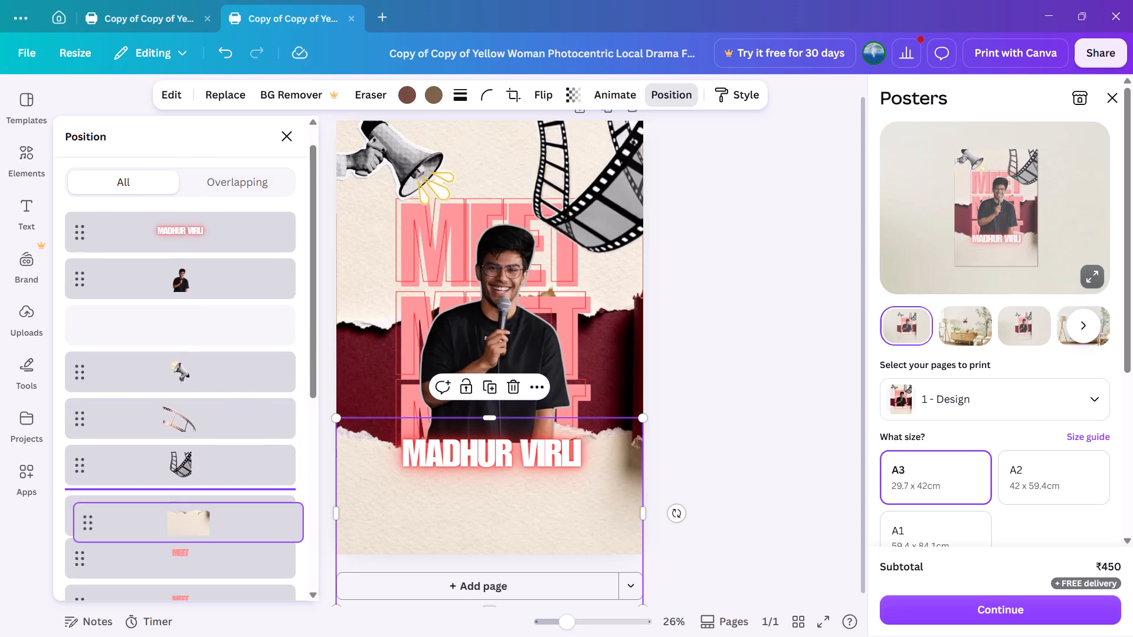
drag(194, 538, 185, 451)
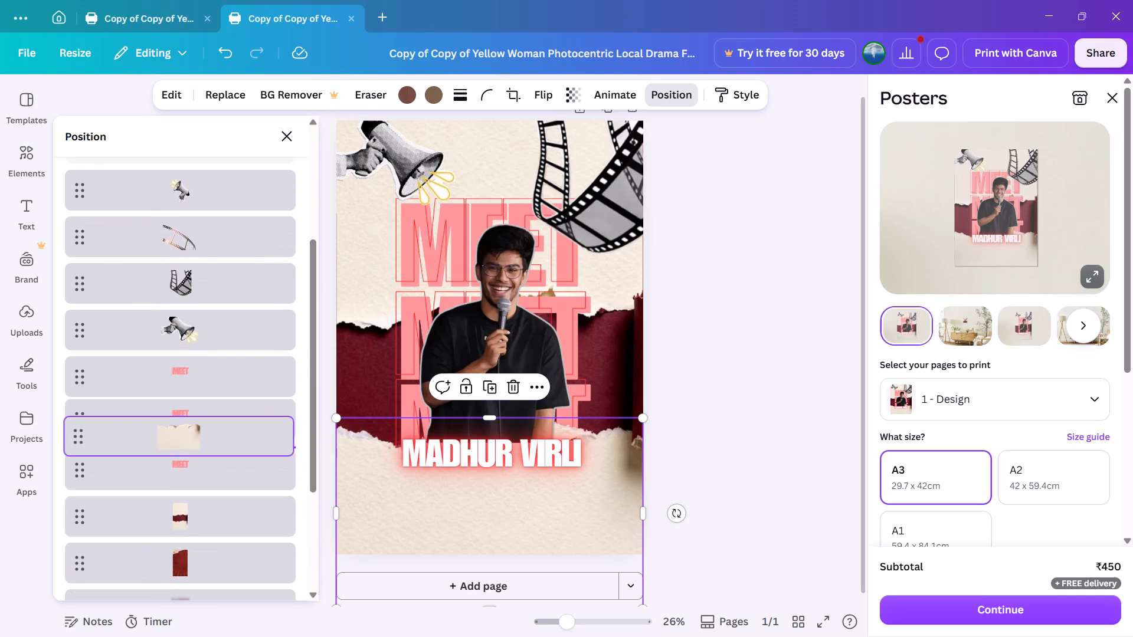
drag(185, 451, 185, 349)
Move the comedian cutout in the layer order to directly beneath the torn-paper cutout and above the MEET texts.
scroll(185, 349, up, 2)
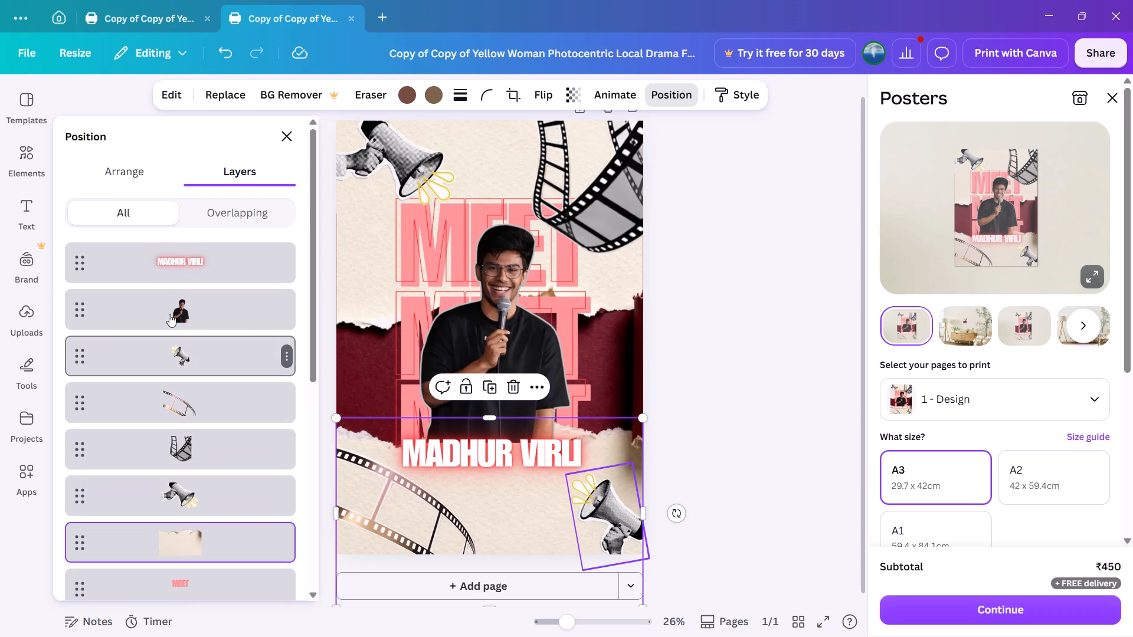
drag(182, 295, 202, 494)
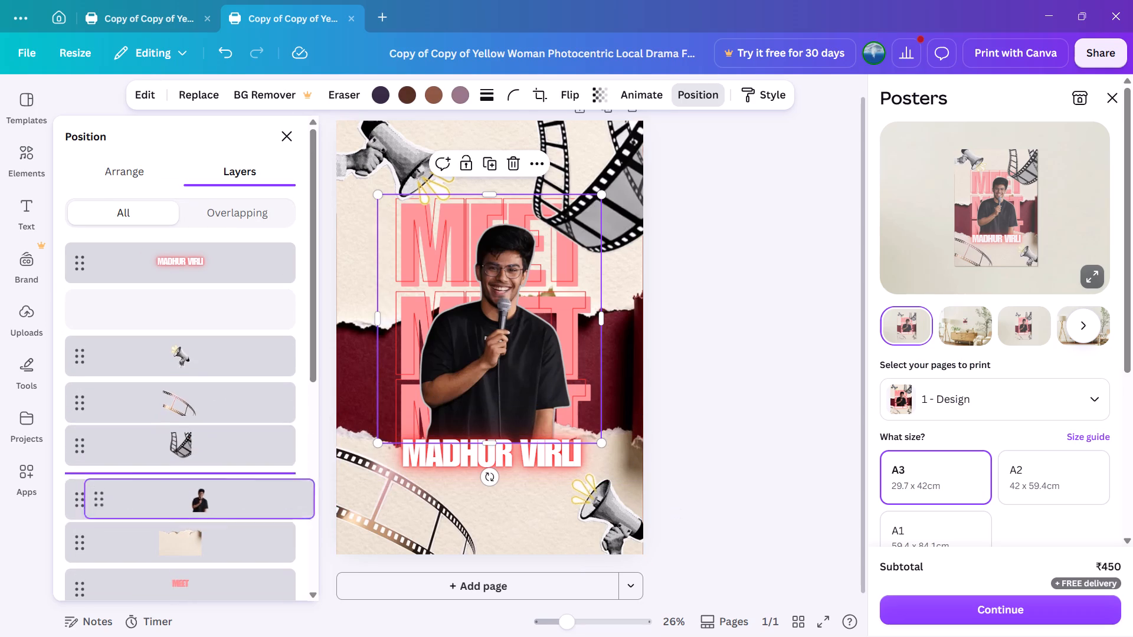
drag(202, 494, 195, 524)
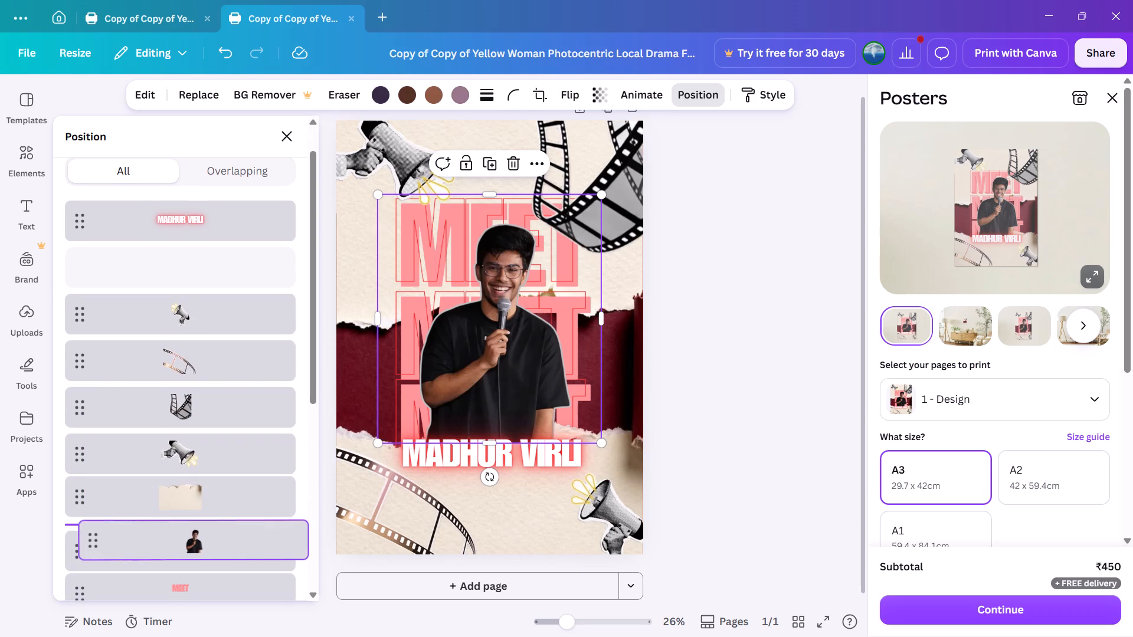
drag(195, 524, 195, 523)
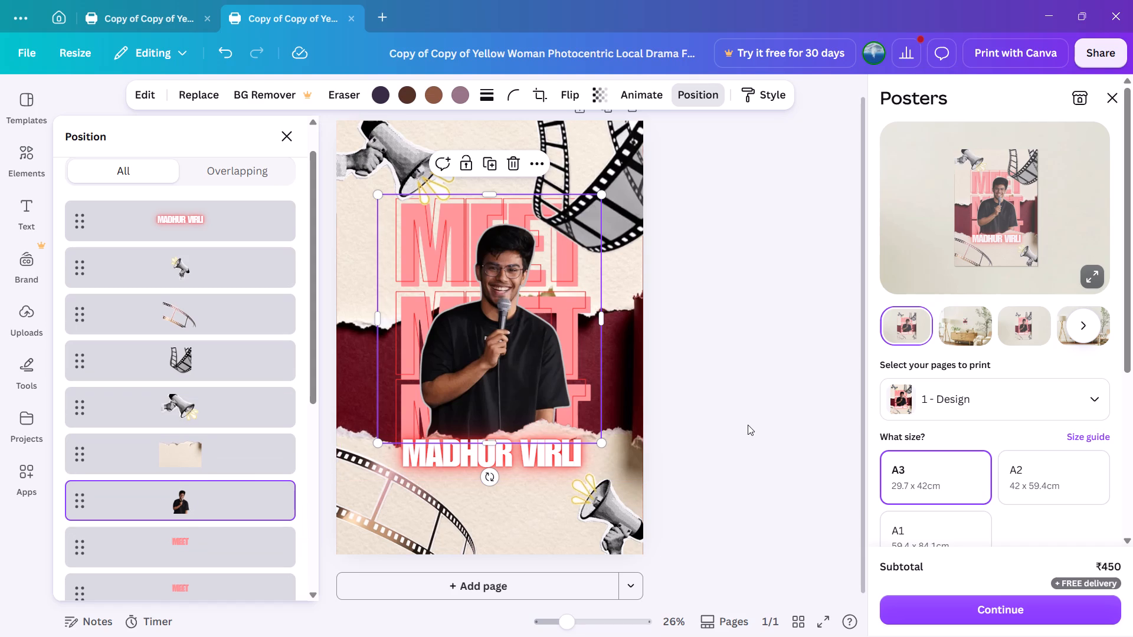
Try the Glitch effect on the comedian's name text, and settle on Glow with intensity 0.
click(508, 465)
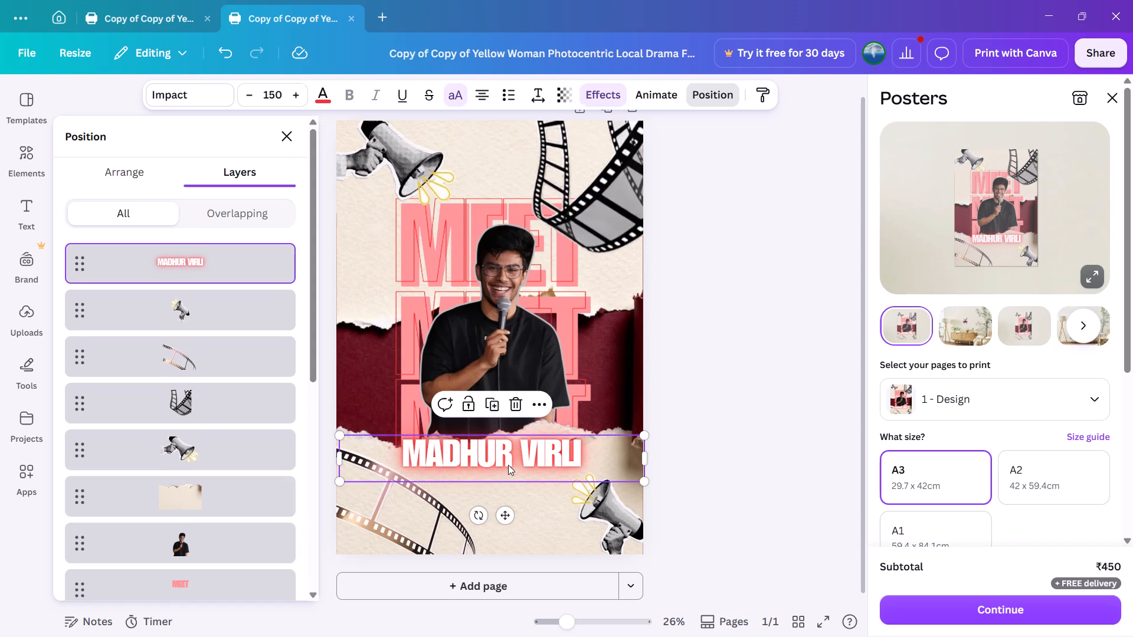
click(595, 98)
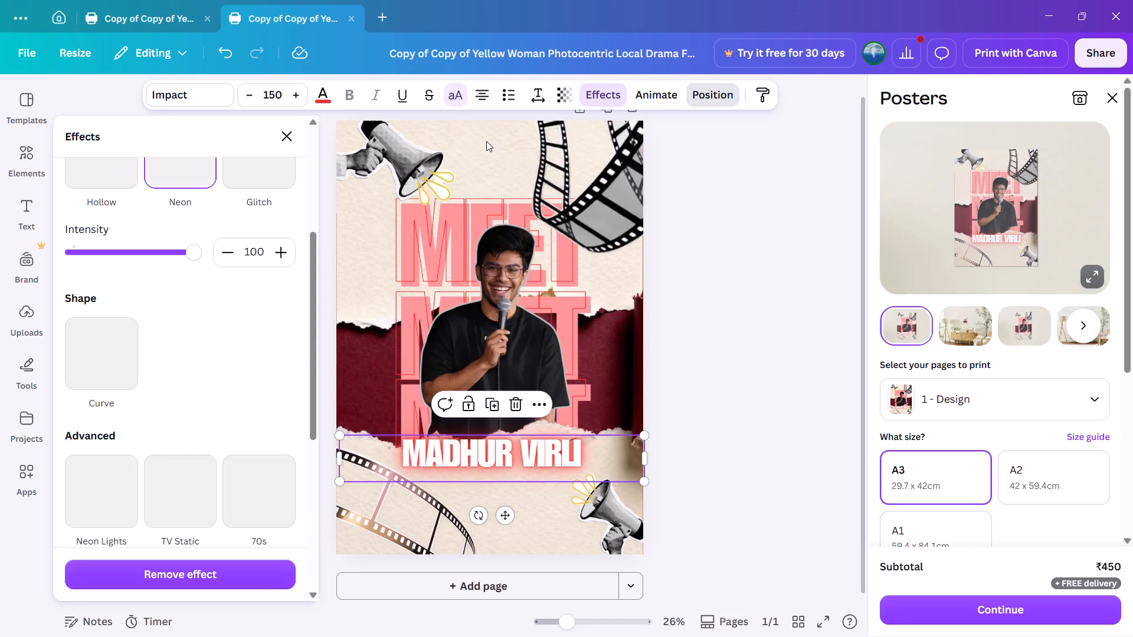
scroll(207, 321, up, 3)
click(270, 391)
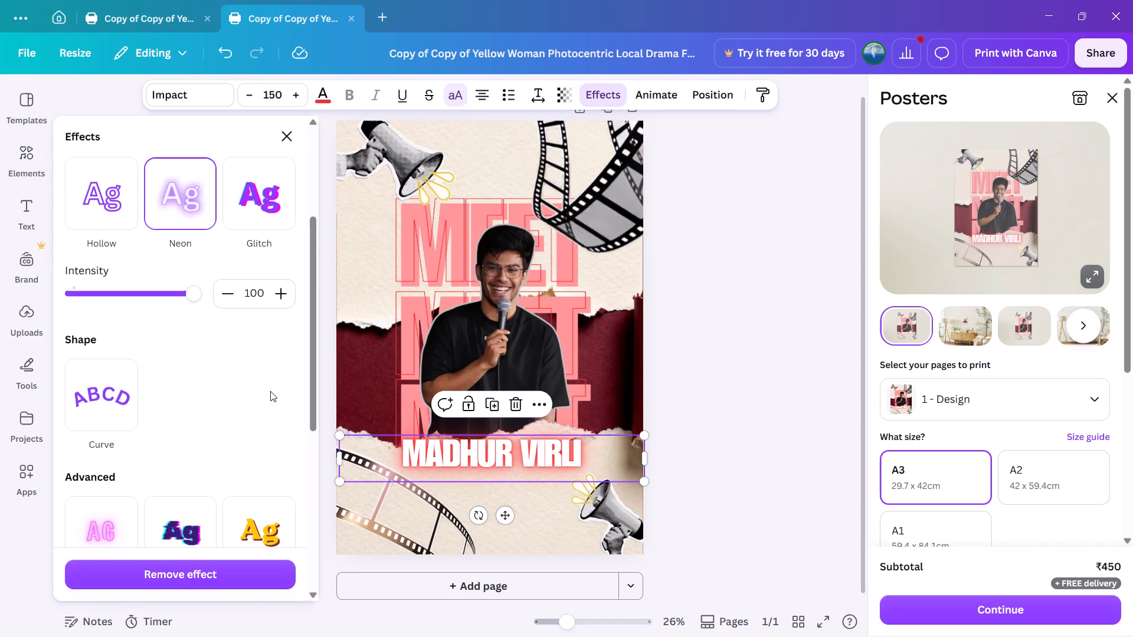
click(260, 216)
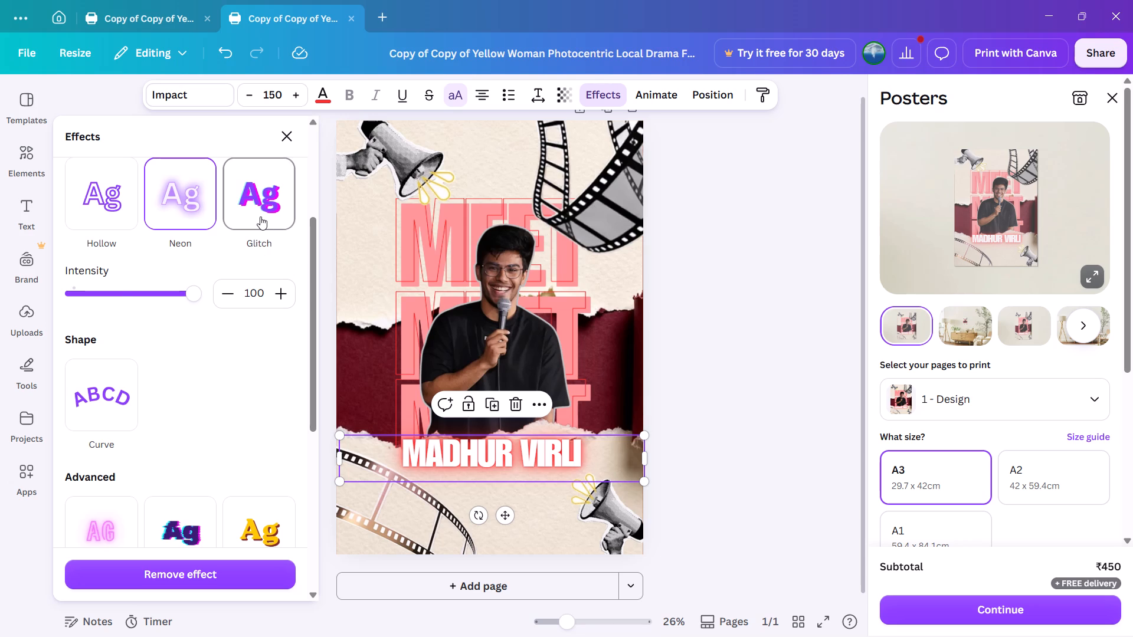
scroll(221, 370, up, 2)
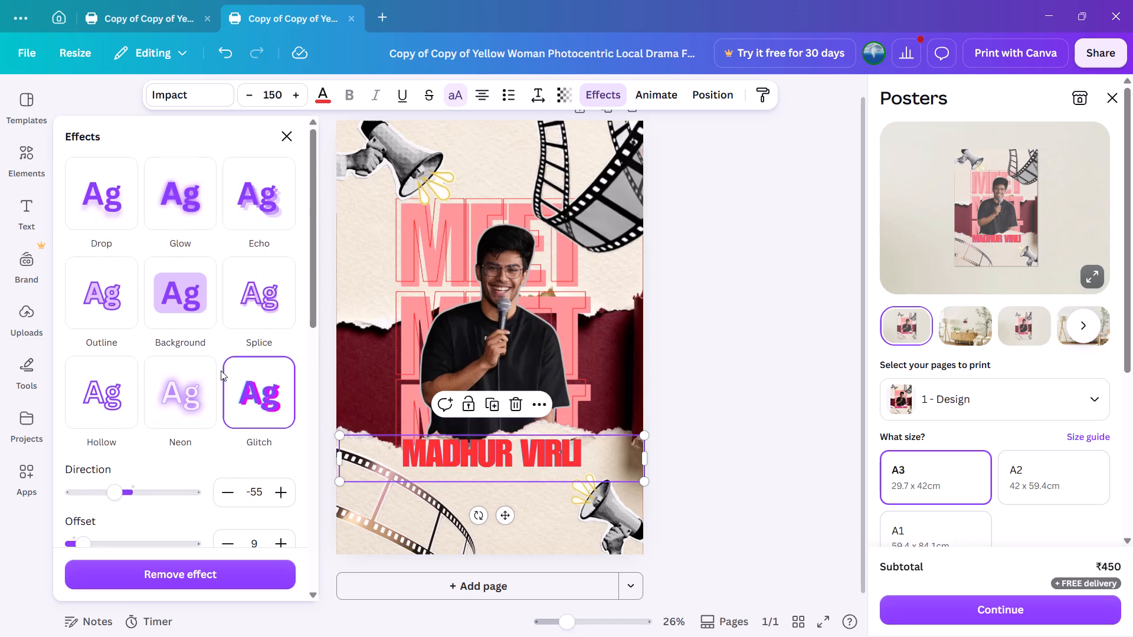
click(180, 211)
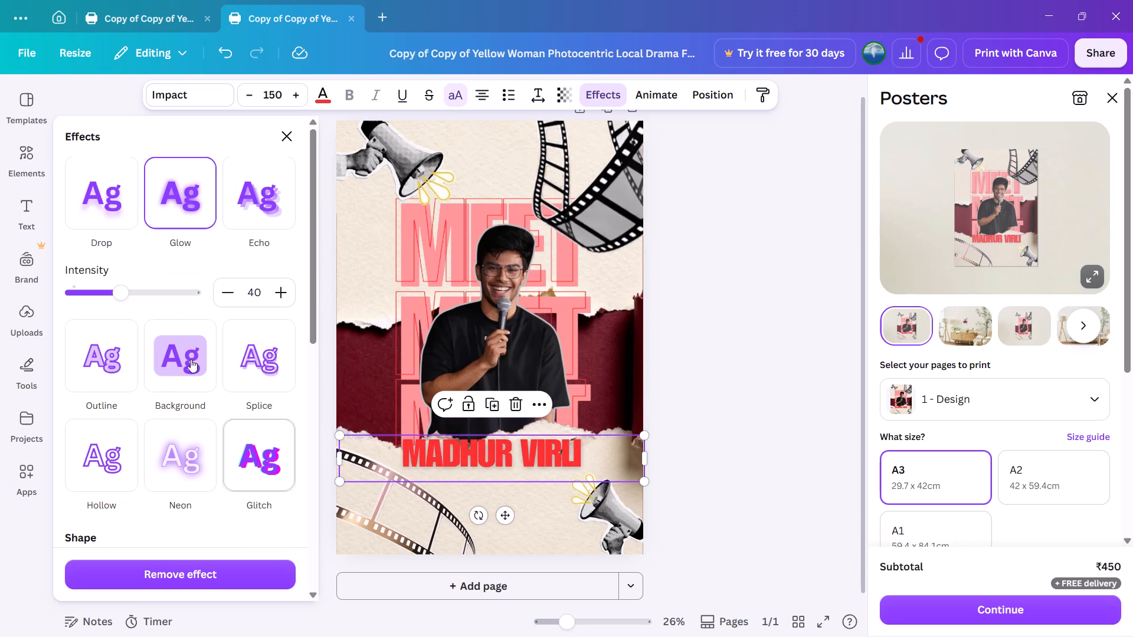
drag(130, 290, 227, 284)
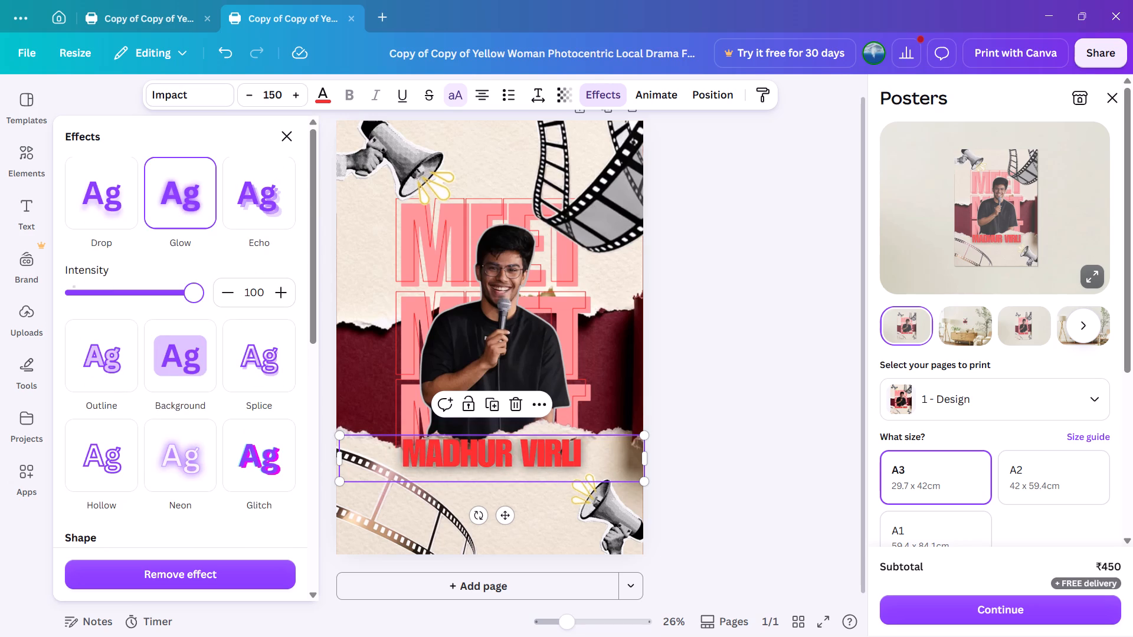
drag(227, 284, 175, 314)
drag(175, 314, 0, 293)
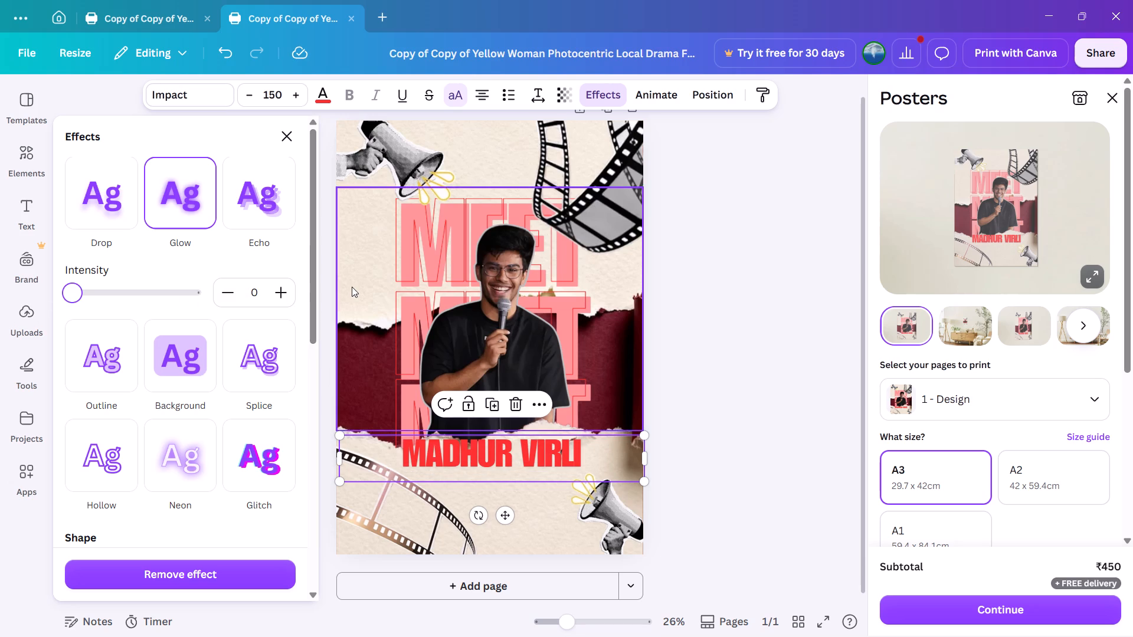
click(731, 423)
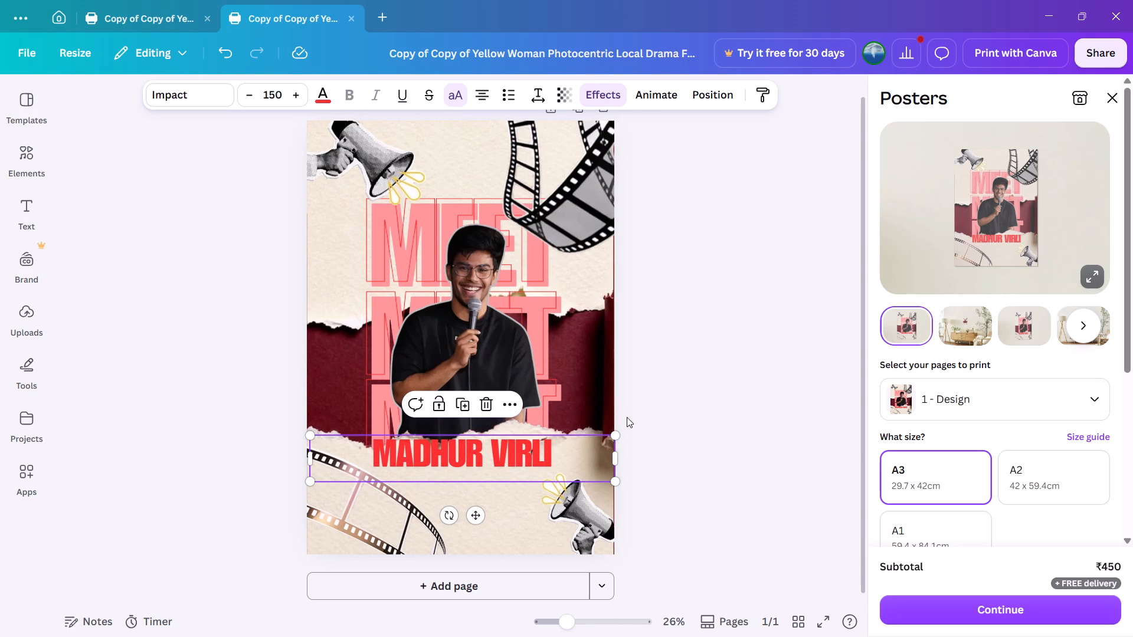
click(181, 347)
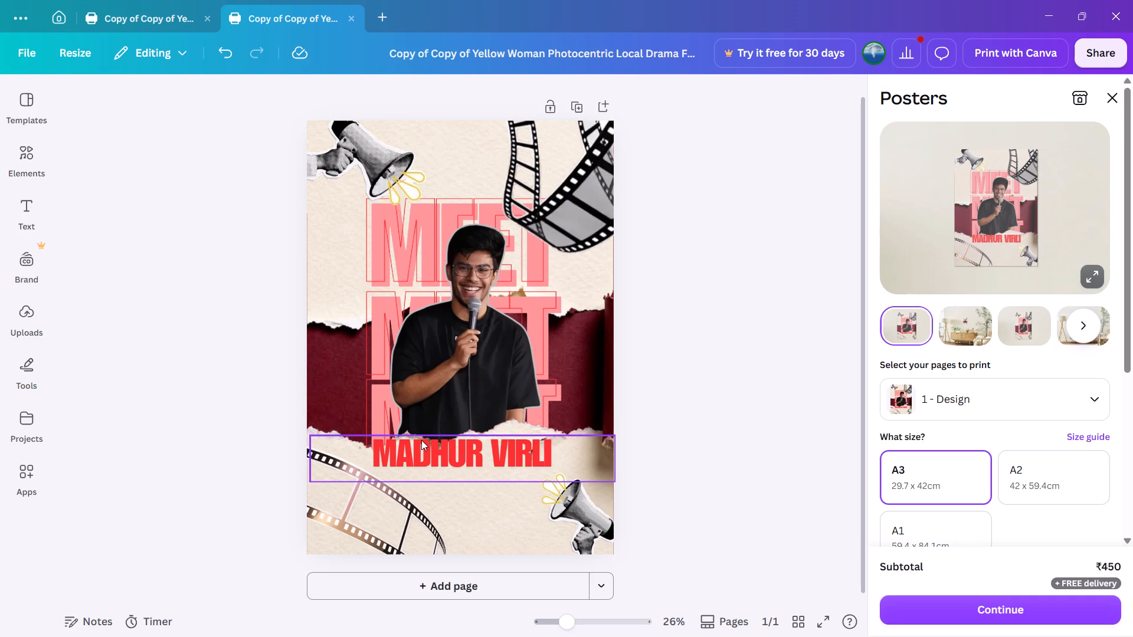
Move the name text slightly lower onto the torn paper, centred horizontally between the lower film strip and megaphone.
drag(427, 446, 430, 467)
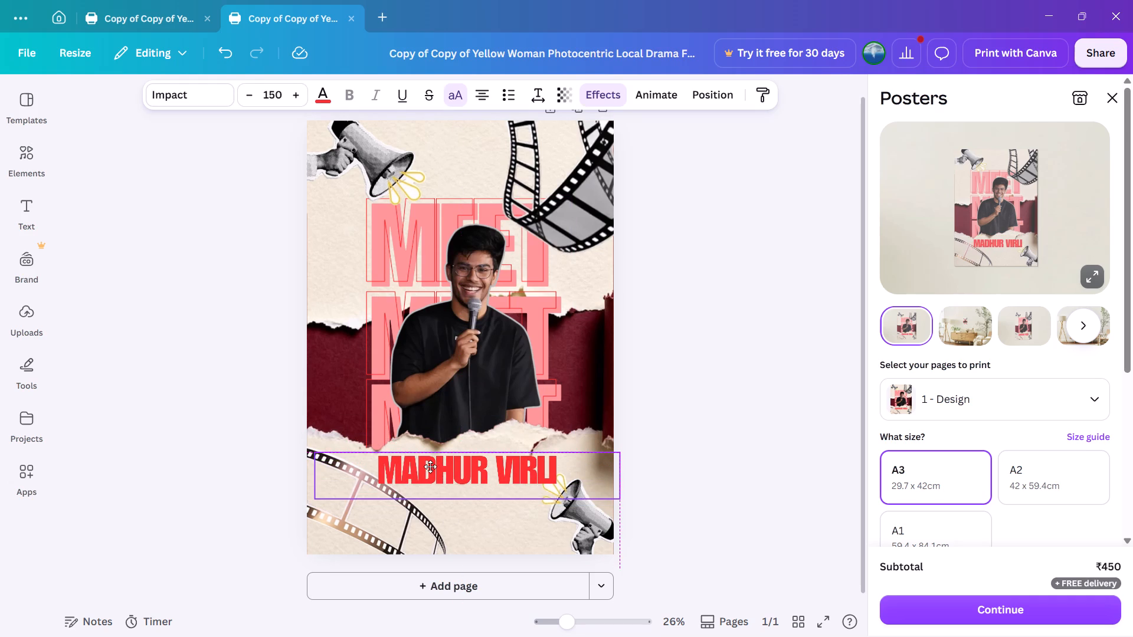
drag(430, 467, 162, 299)
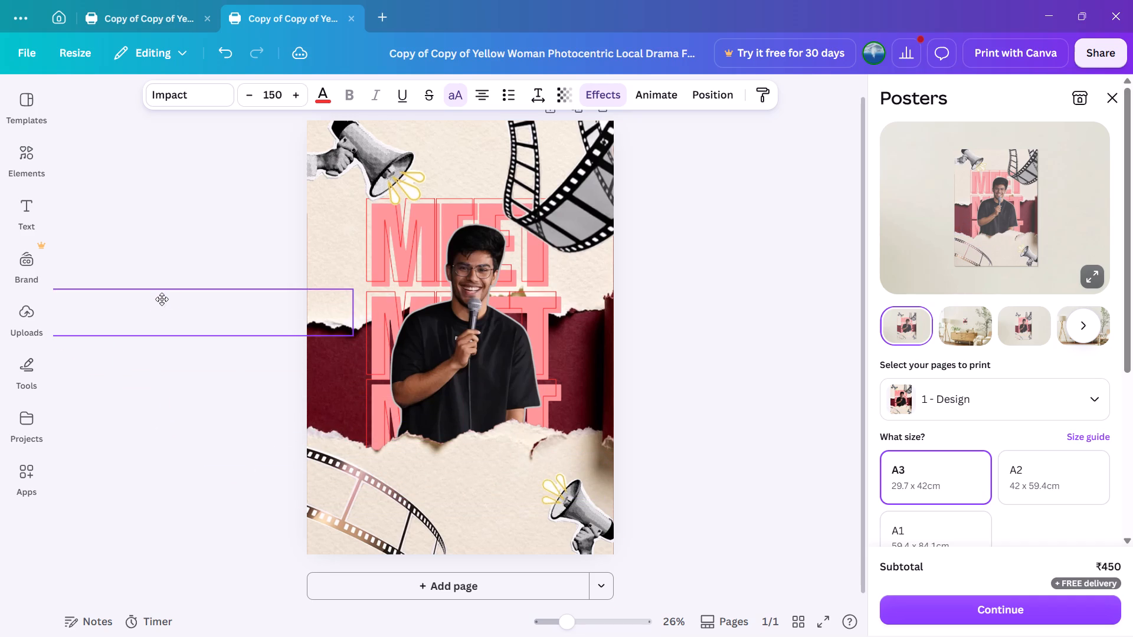
drag(162, 299, 451, 472)
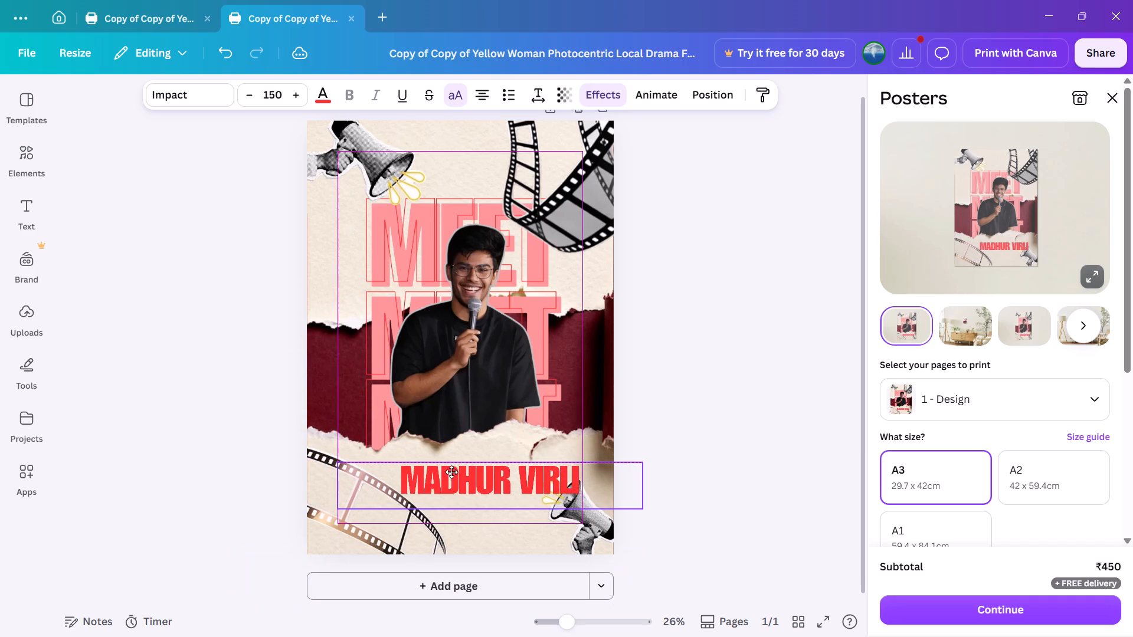
drag(451, 472, 425, 468)
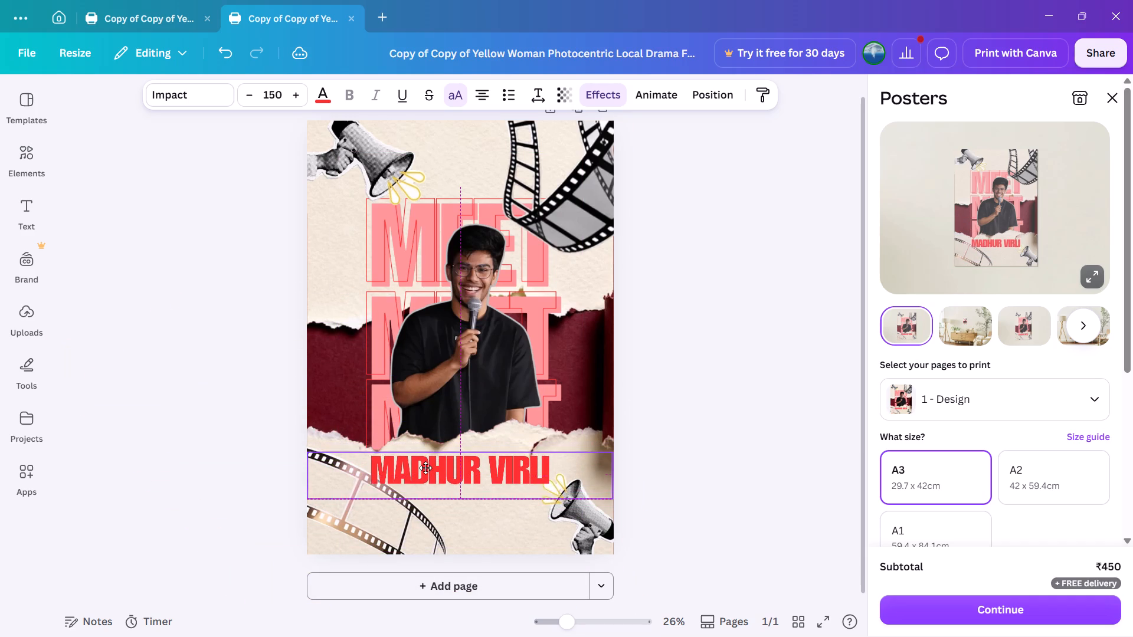
drag(425, 468, 420, 469)
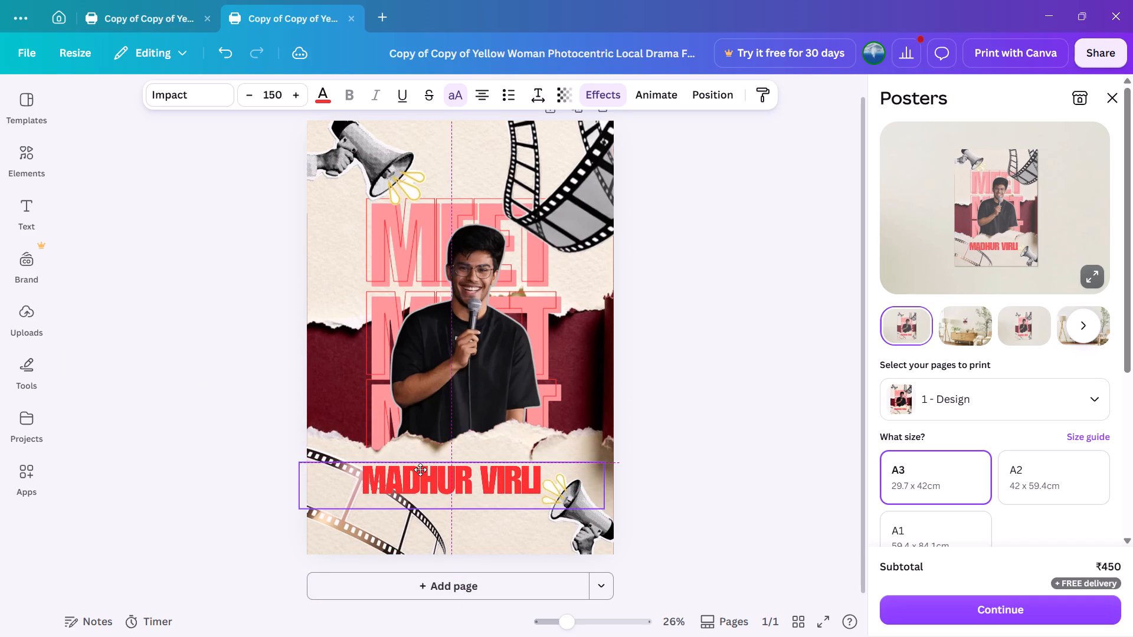
drag(420, 469, 425, 469)
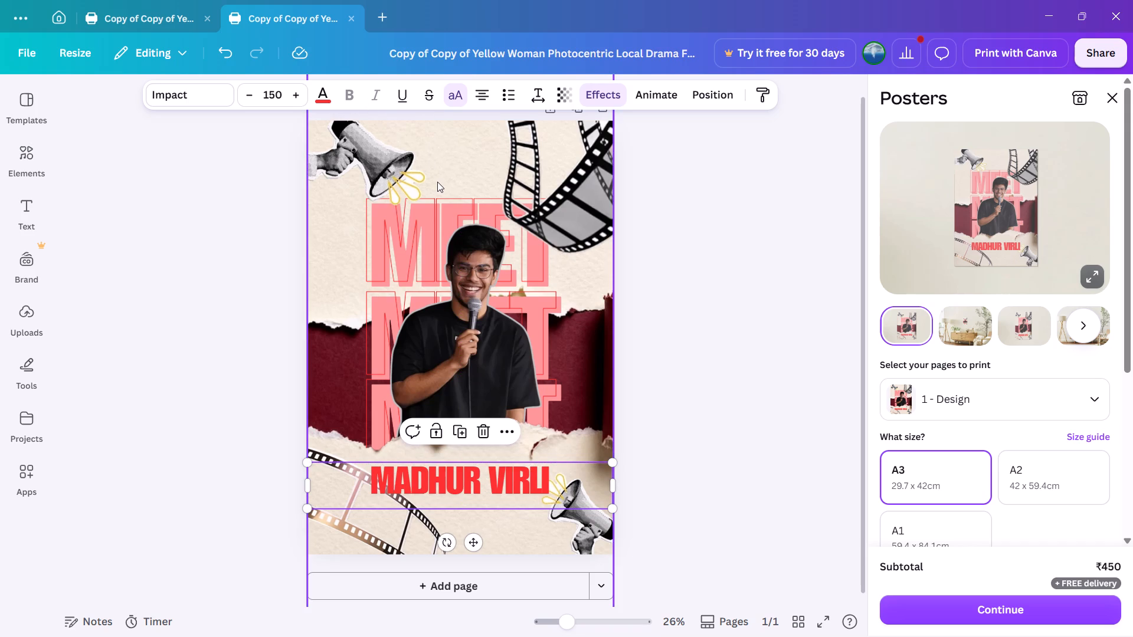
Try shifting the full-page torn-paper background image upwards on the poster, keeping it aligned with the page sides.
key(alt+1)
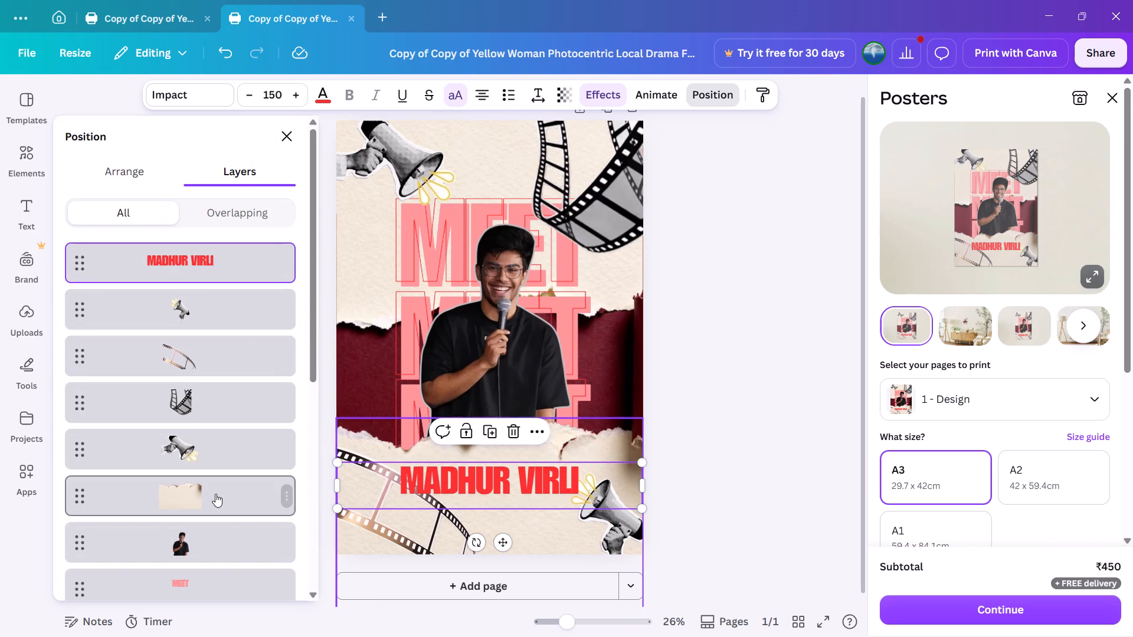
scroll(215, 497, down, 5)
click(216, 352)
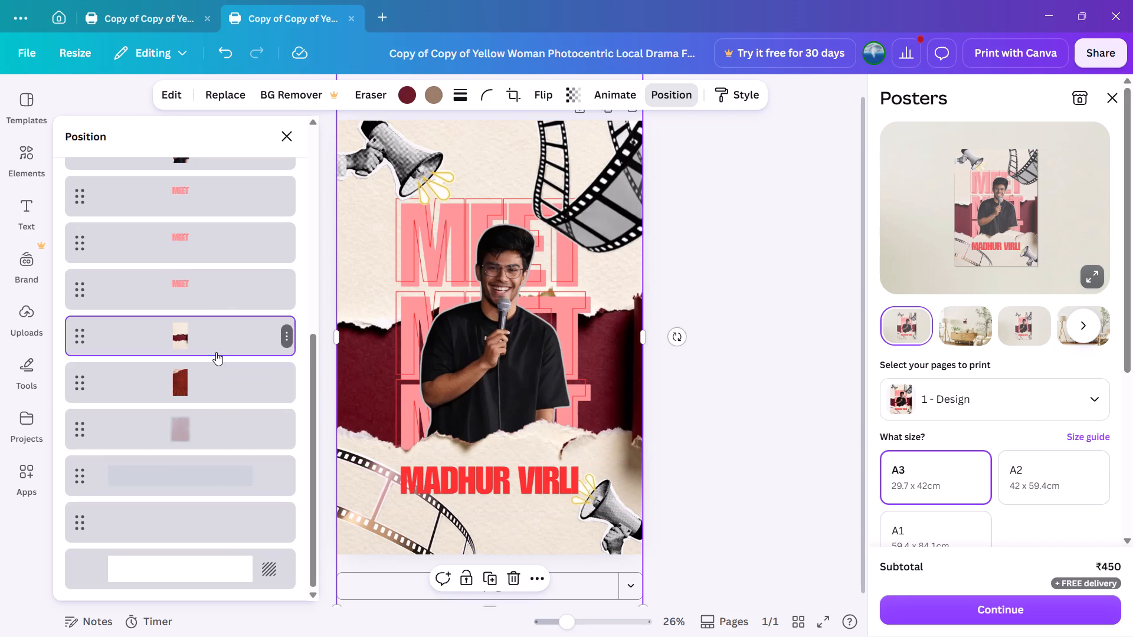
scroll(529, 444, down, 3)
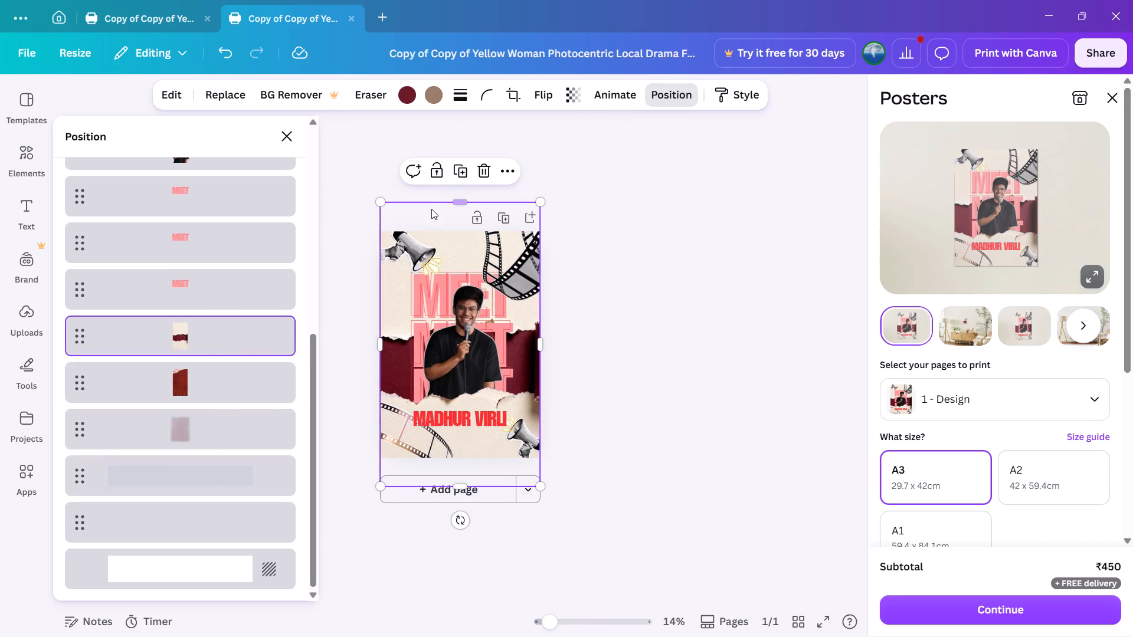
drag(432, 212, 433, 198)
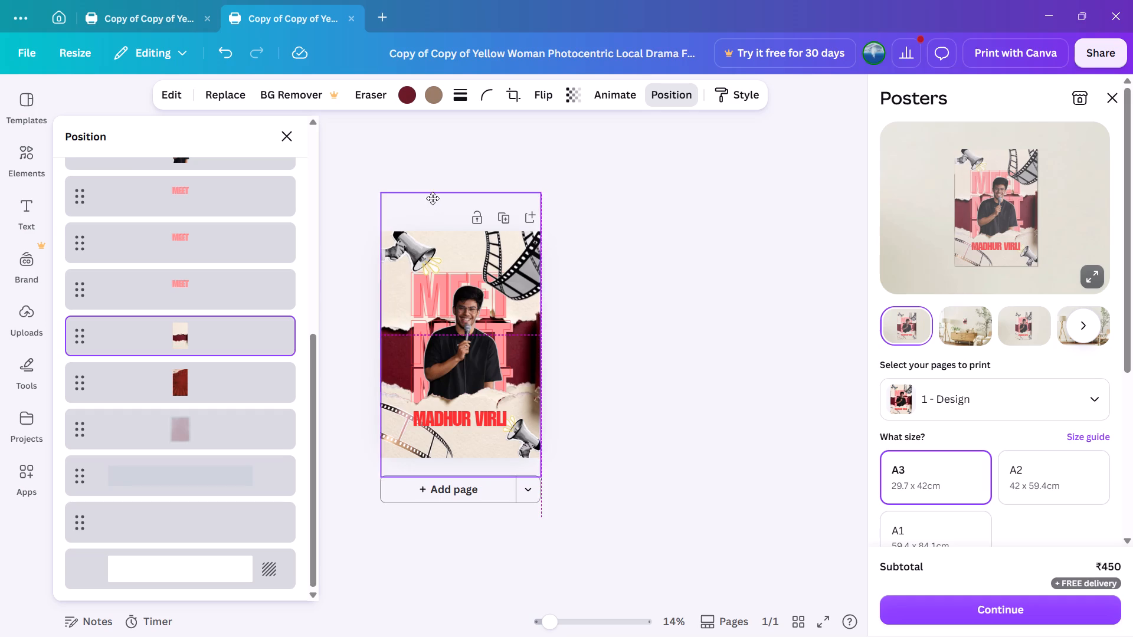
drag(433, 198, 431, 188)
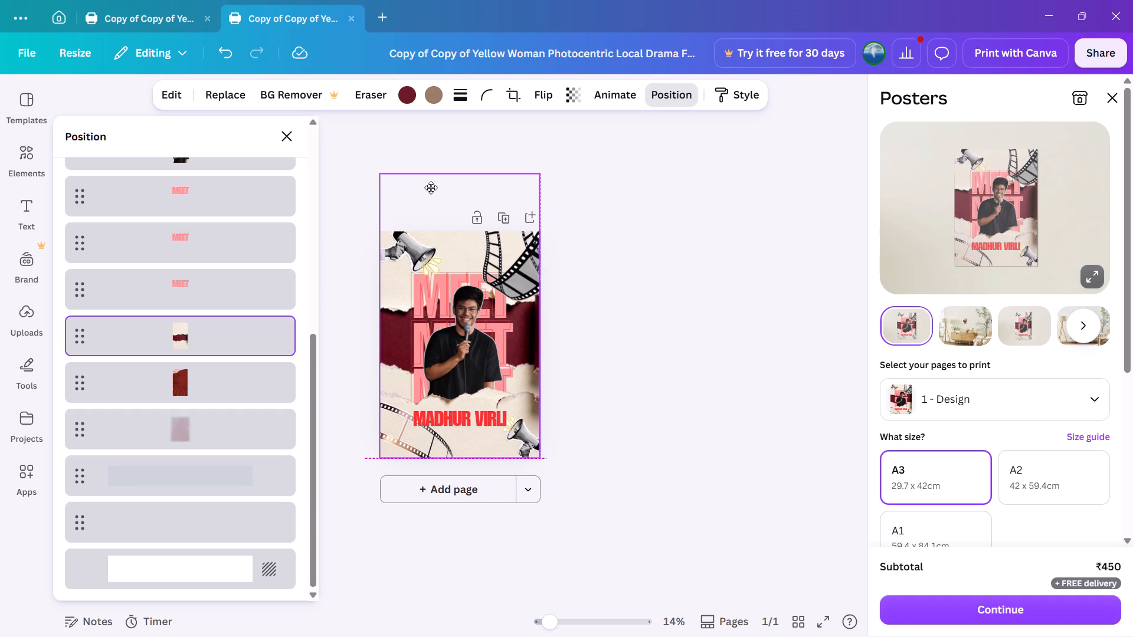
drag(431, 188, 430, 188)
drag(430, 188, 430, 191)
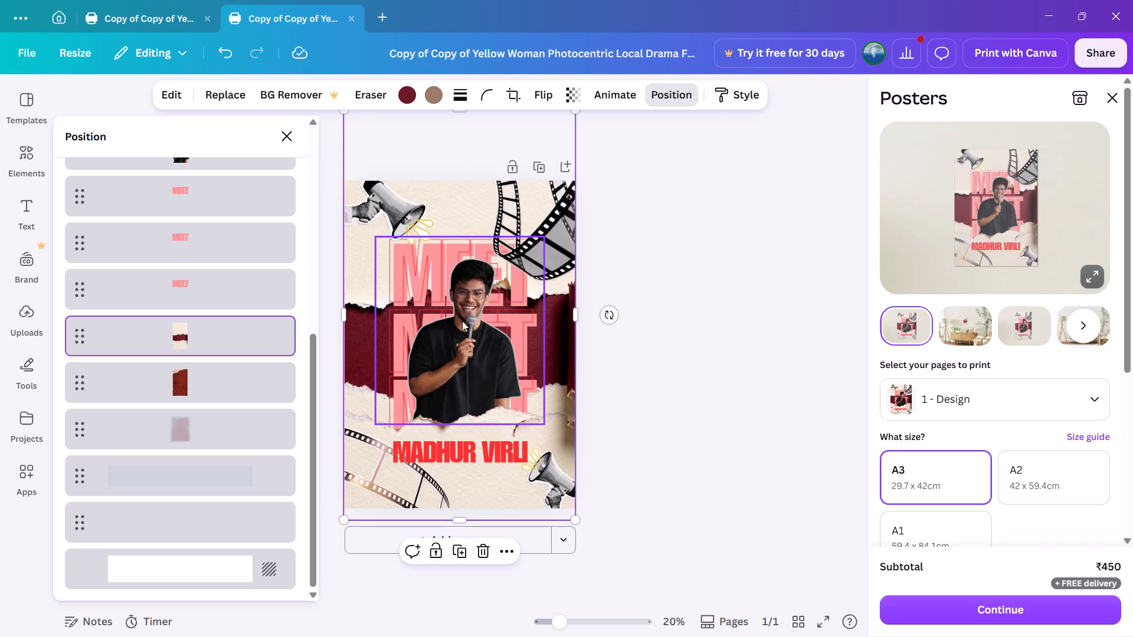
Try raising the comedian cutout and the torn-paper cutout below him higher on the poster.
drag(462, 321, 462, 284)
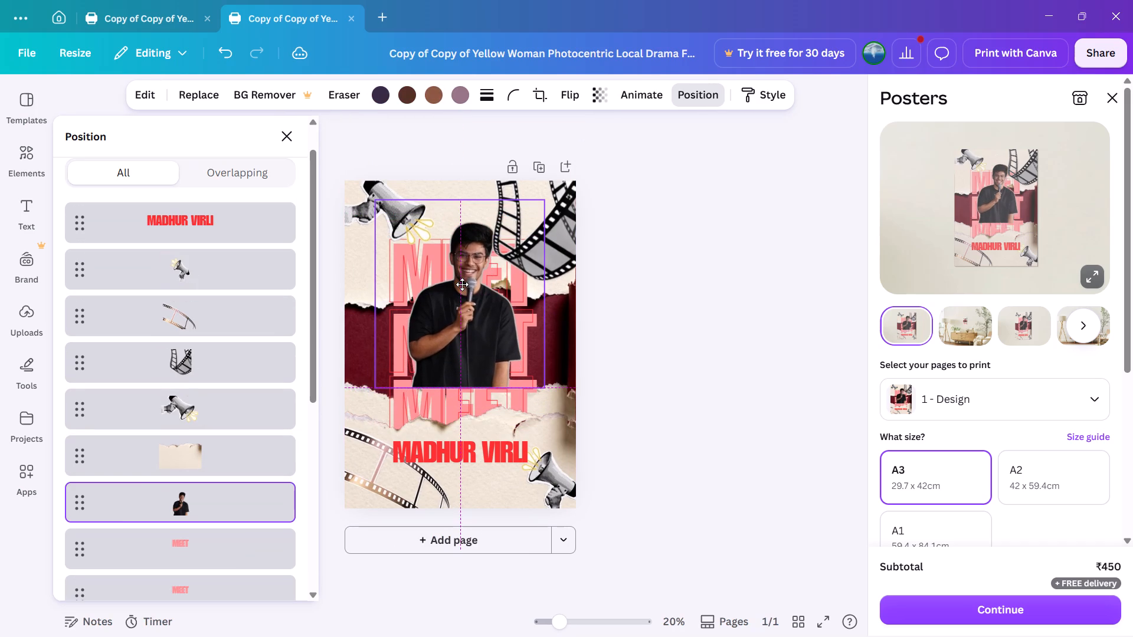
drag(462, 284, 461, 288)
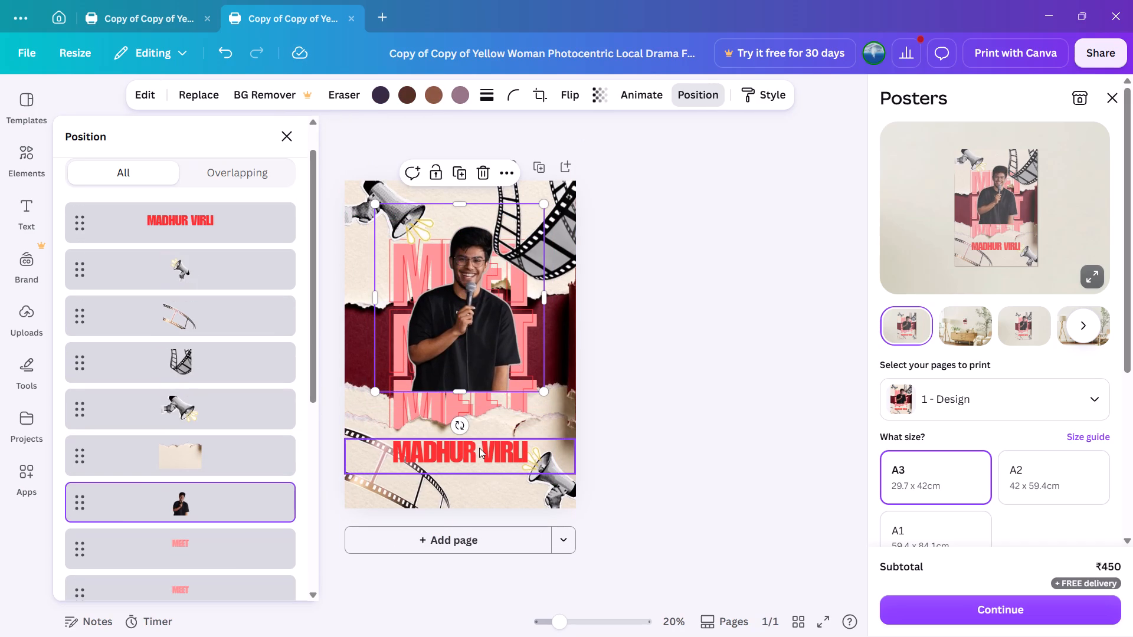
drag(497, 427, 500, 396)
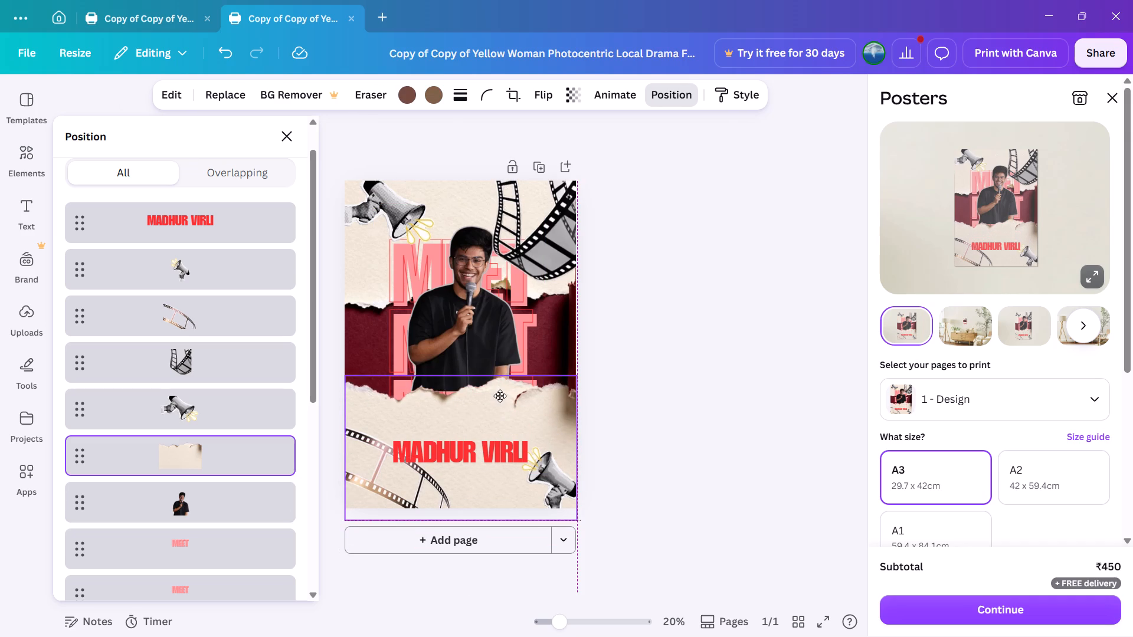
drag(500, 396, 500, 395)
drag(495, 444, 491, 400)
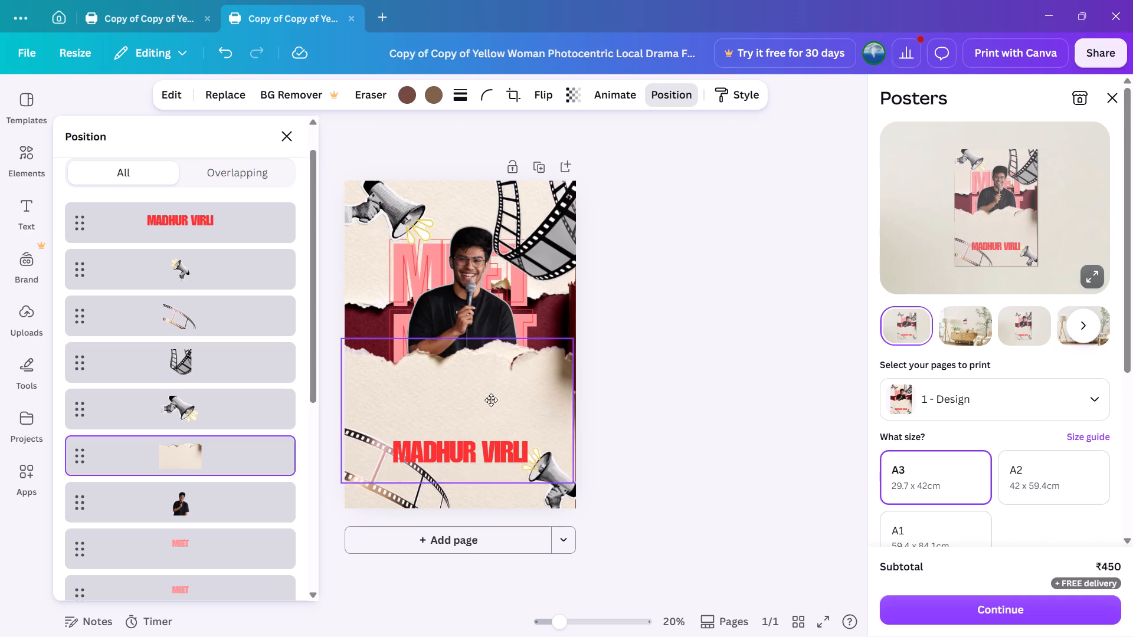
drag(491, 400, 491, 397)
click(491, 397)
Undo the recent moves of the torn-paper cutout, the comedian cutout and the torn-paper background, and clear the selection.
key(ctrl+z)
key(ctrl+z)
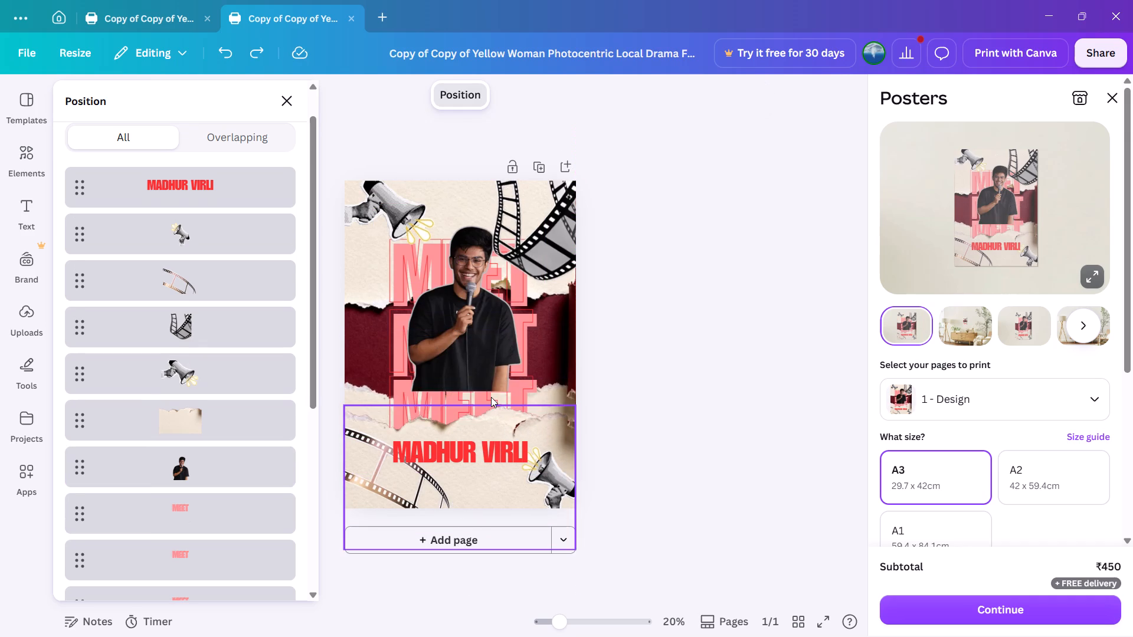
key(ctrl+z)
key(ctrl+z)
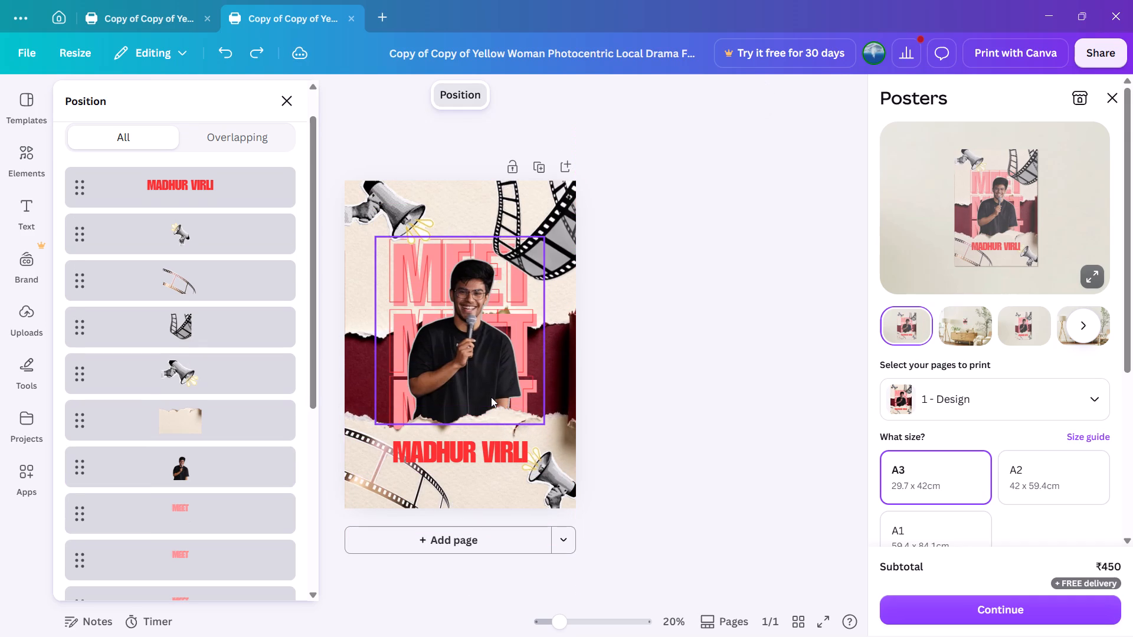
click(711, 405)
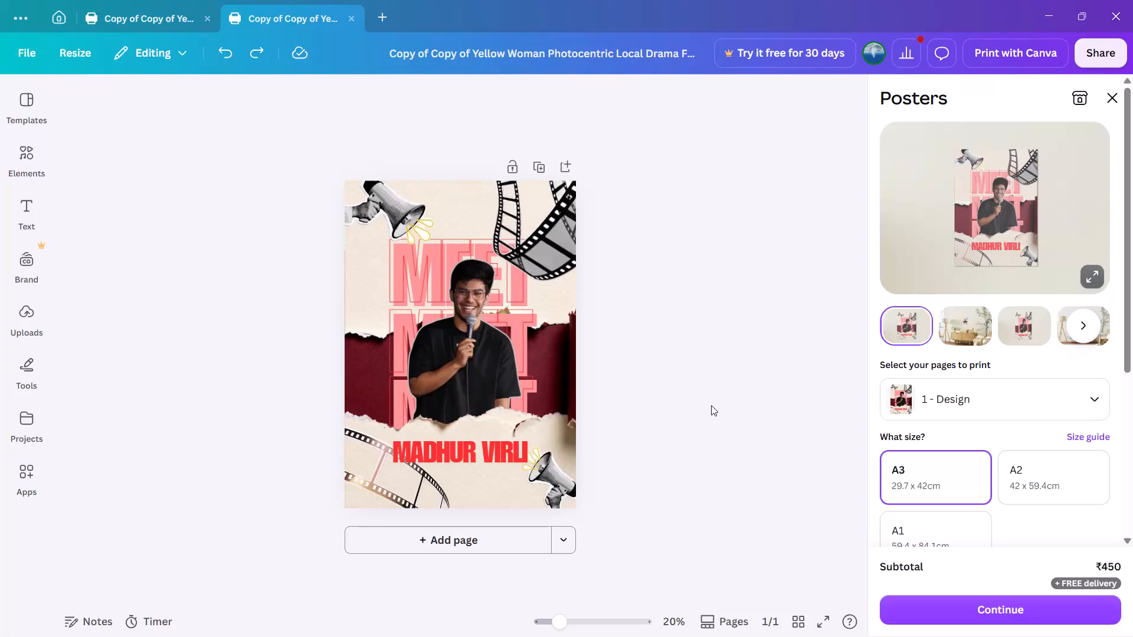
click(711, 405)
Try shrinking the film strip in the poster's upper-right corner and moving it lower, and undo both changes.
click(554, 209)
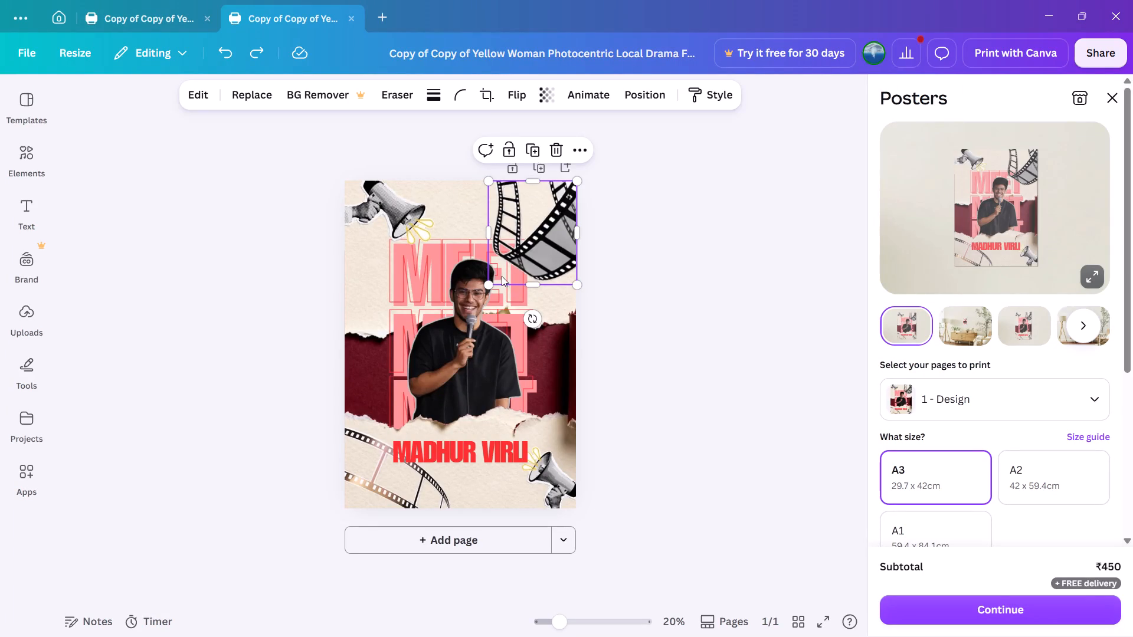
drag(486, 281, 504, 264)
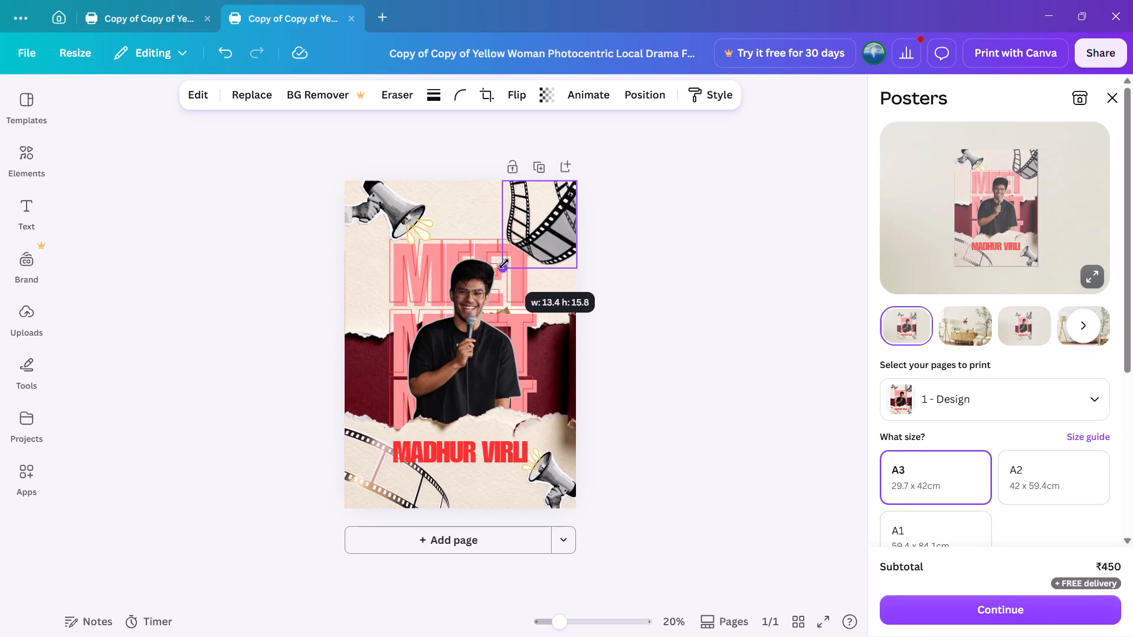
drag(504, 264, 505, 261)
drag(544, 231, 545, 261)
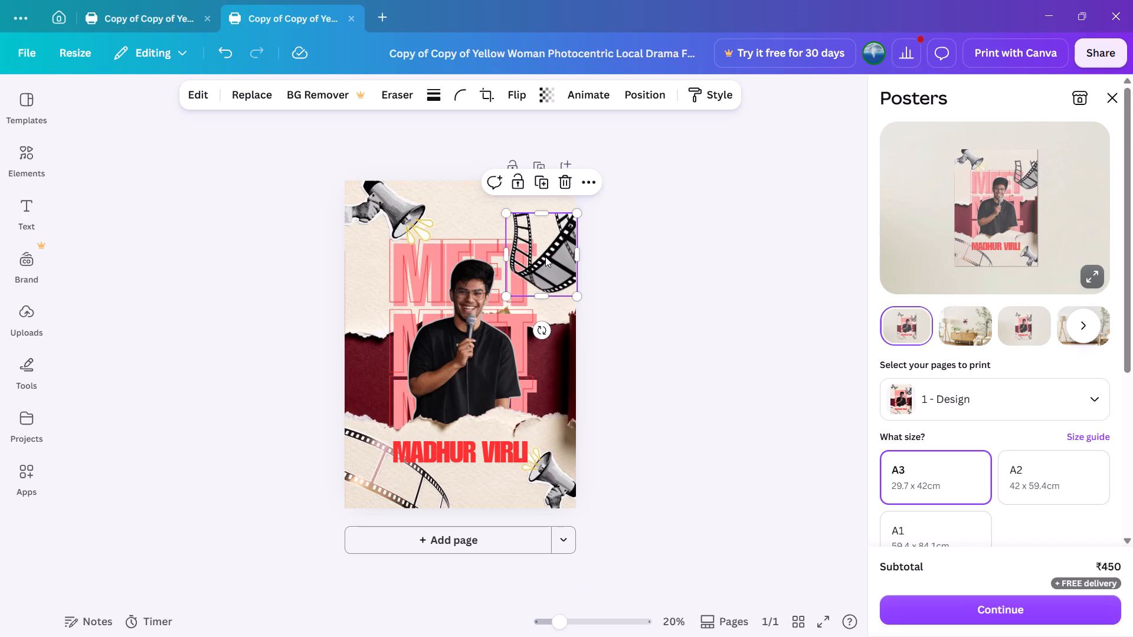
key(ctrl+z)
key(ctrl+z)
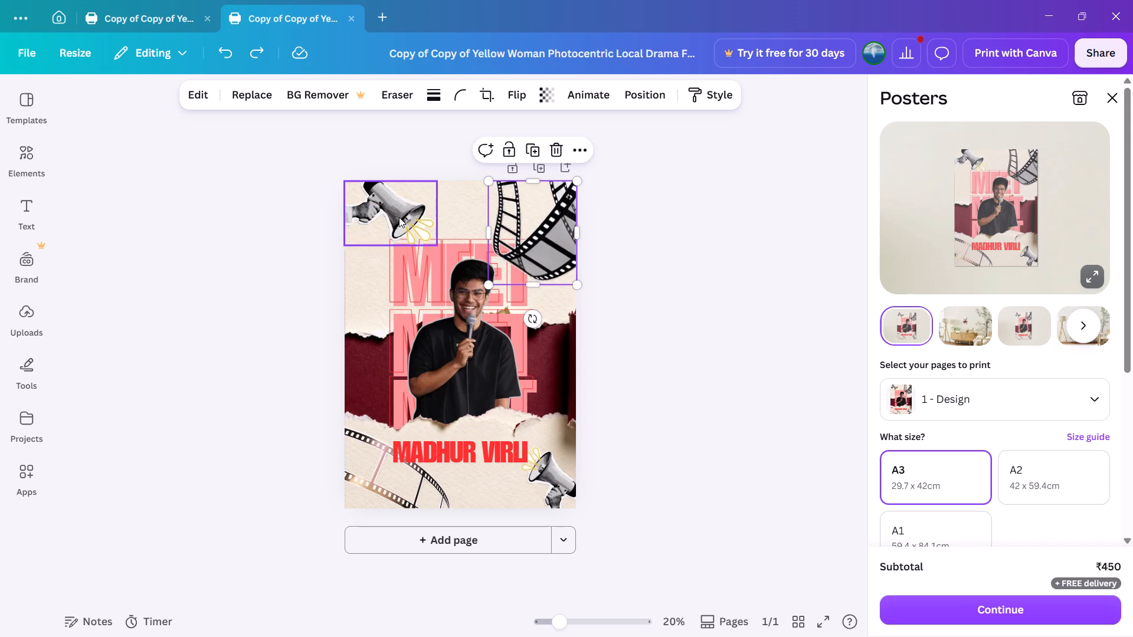
Shrink the megaphone in the poster's upper-left corner and move it slightly lower along the left edge.
click(399, 217)
drag(437, 247, 428, 242)
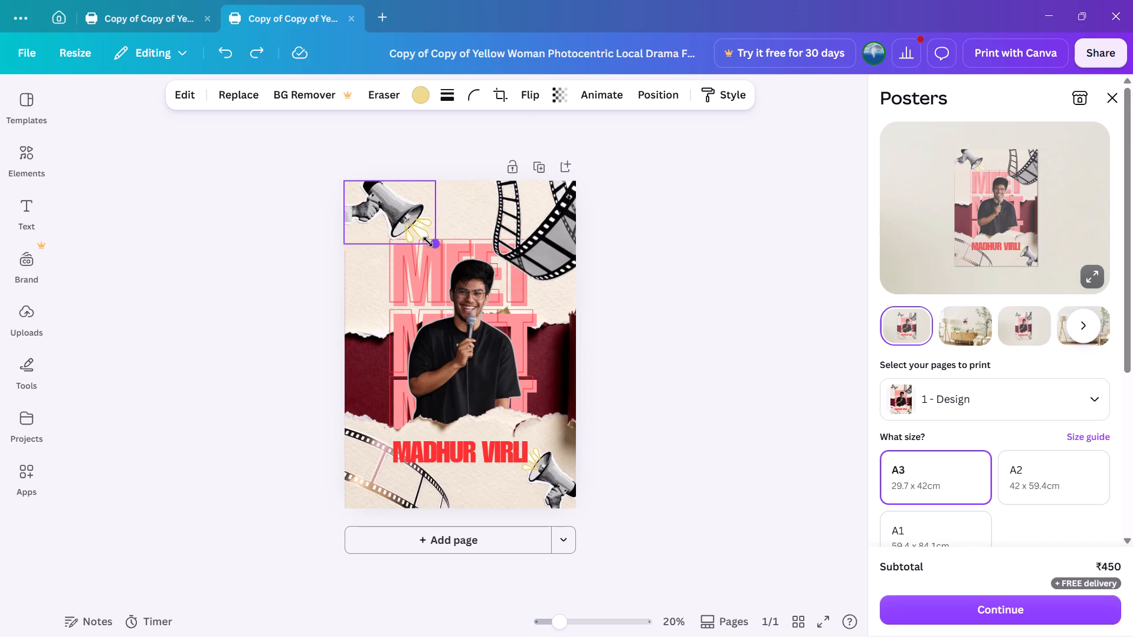
drag(428, 242, 422, 234)
drag(384, 211, 377, 231)
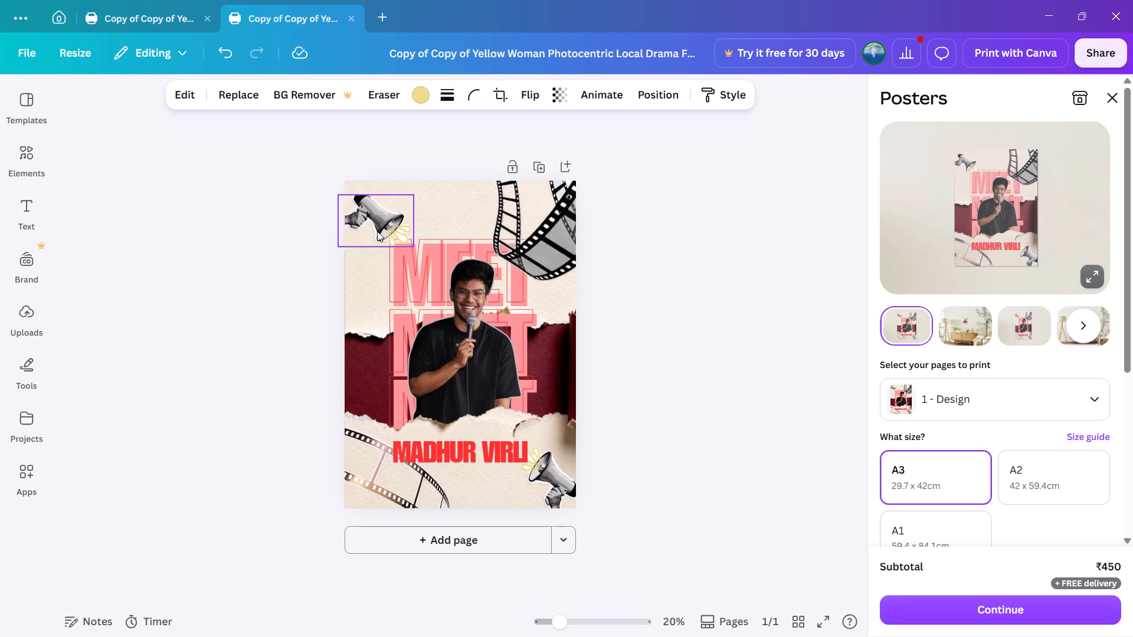
drag(377, 231, 377, 239)
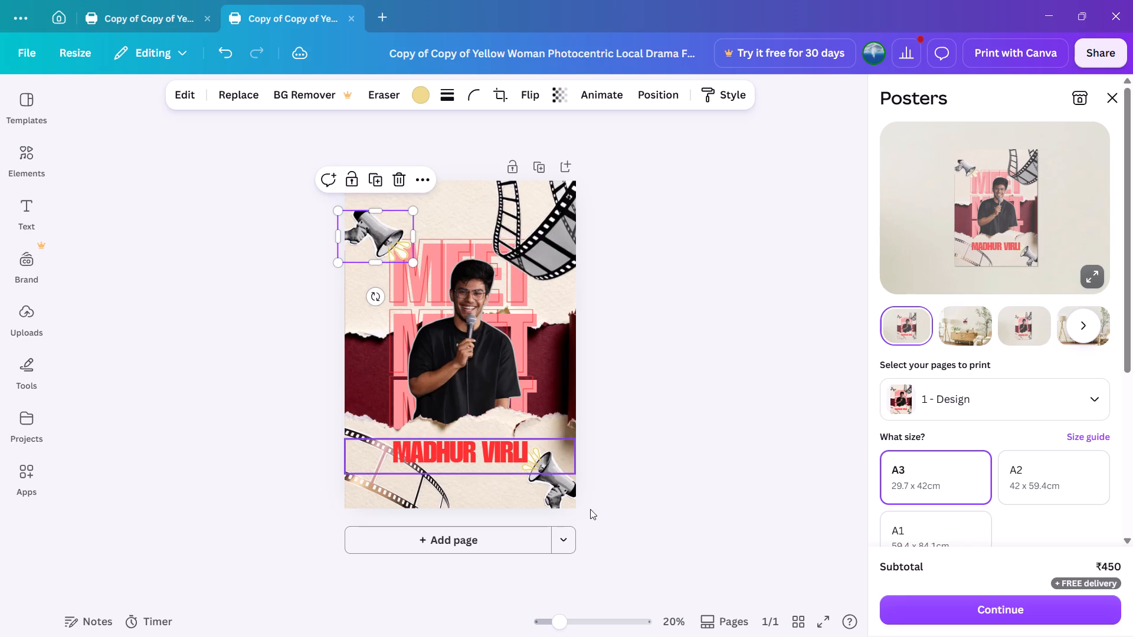
Shrink the tilted megaphone in the poster's lower-right corner.
click(569, 495)
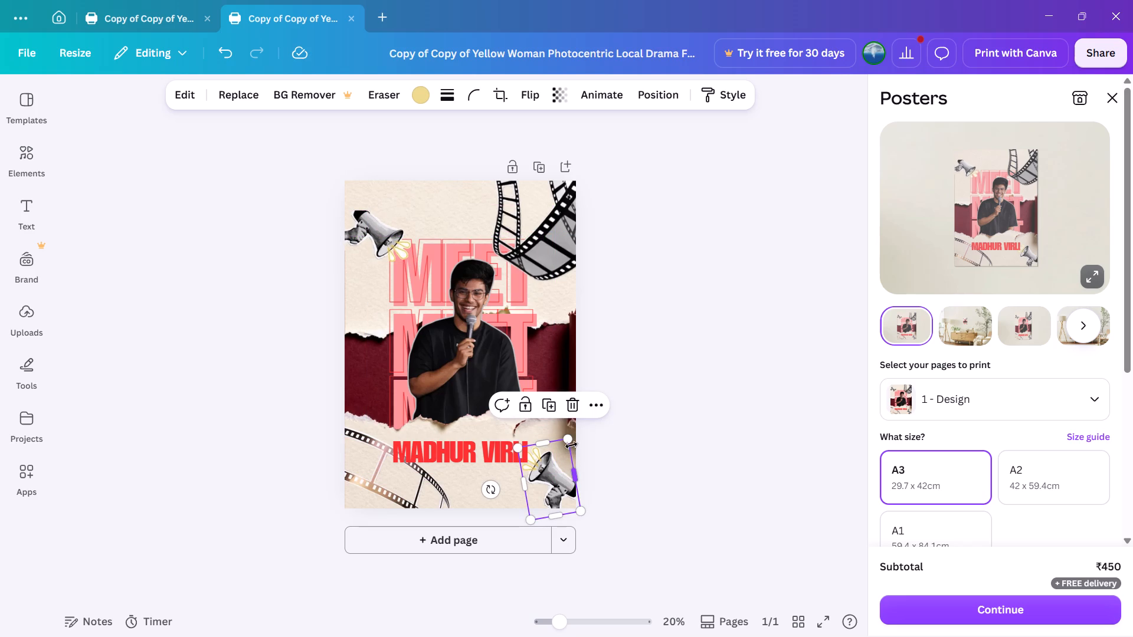
drag(567, 439, 564, 451)
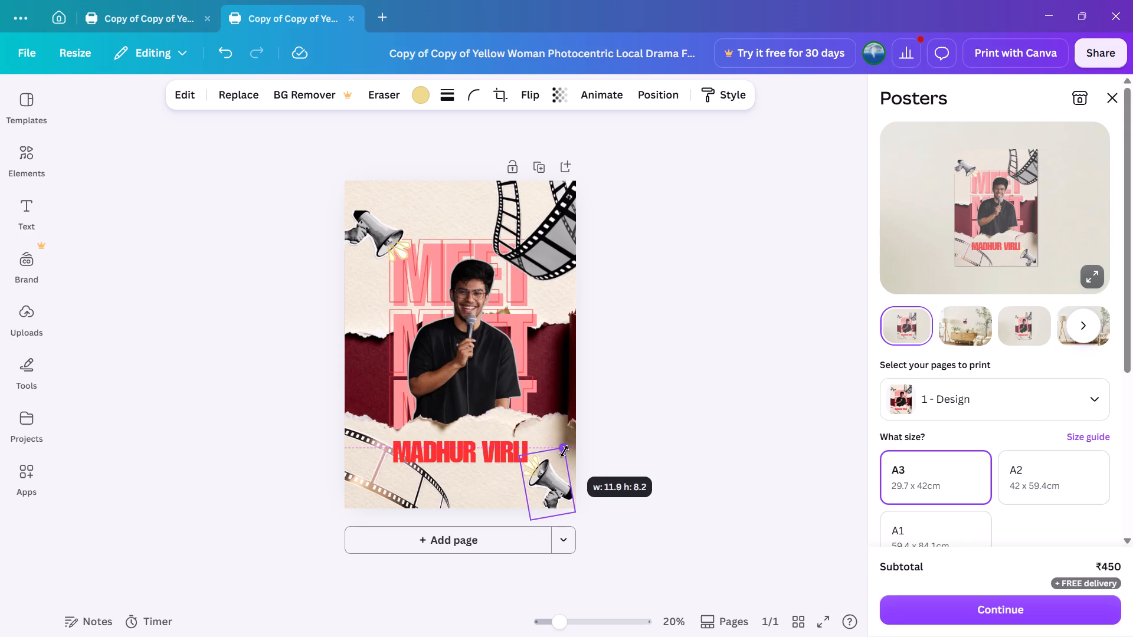
drag(564, 451, 564, 454)
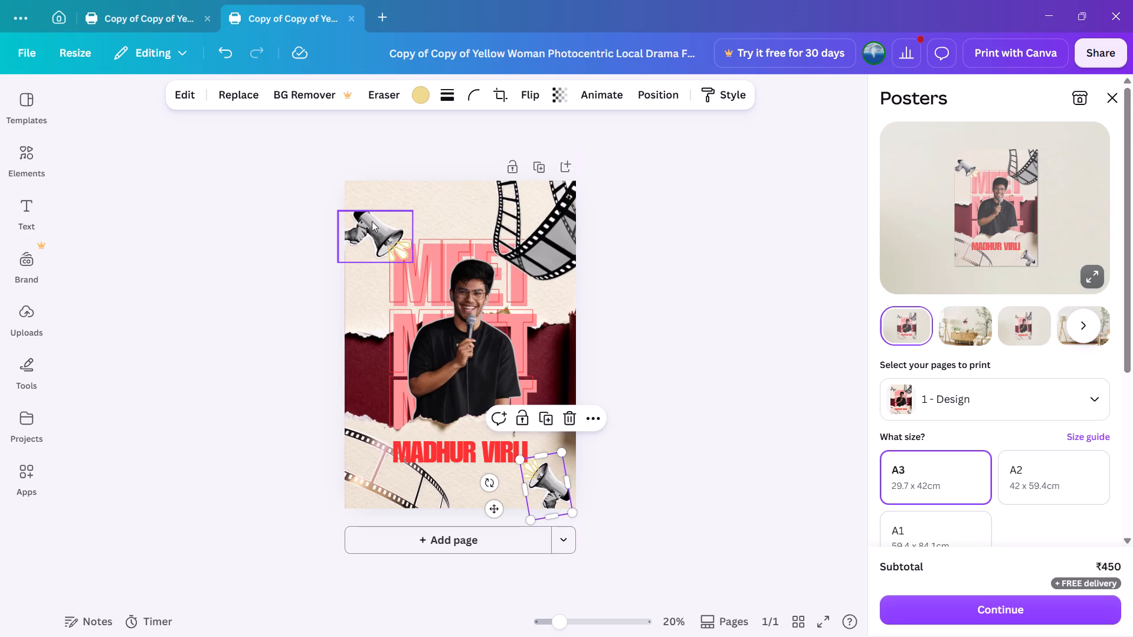
Move the upper-left megaphone up so it sits against the poster's top edge.
click(372, 221)
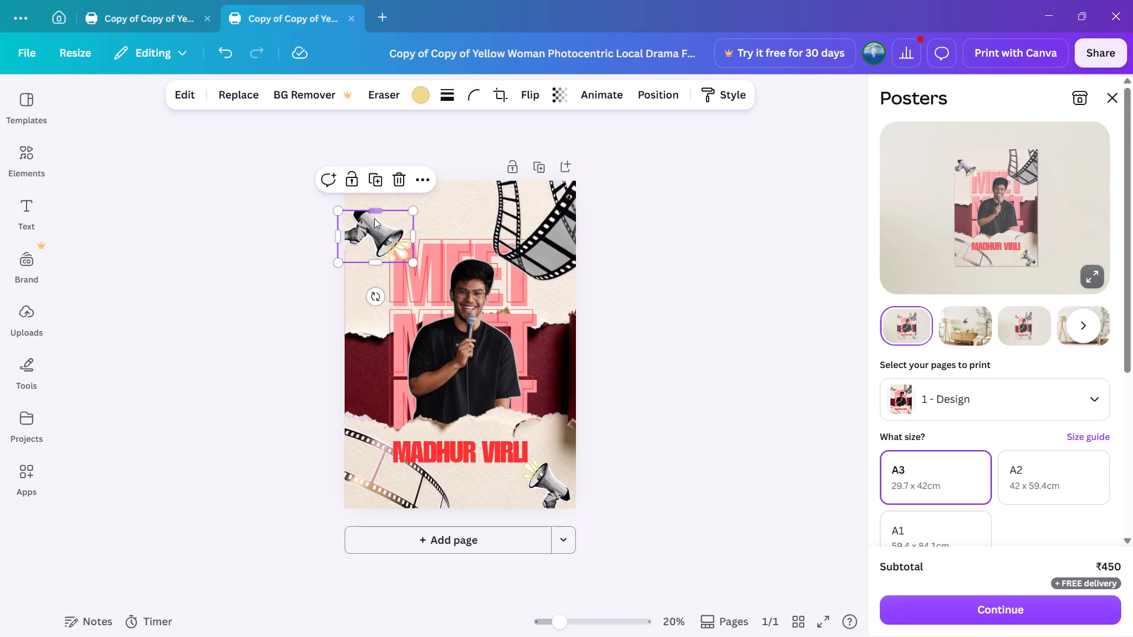
drag(374, 219, 372, 190)
click(315, 195)
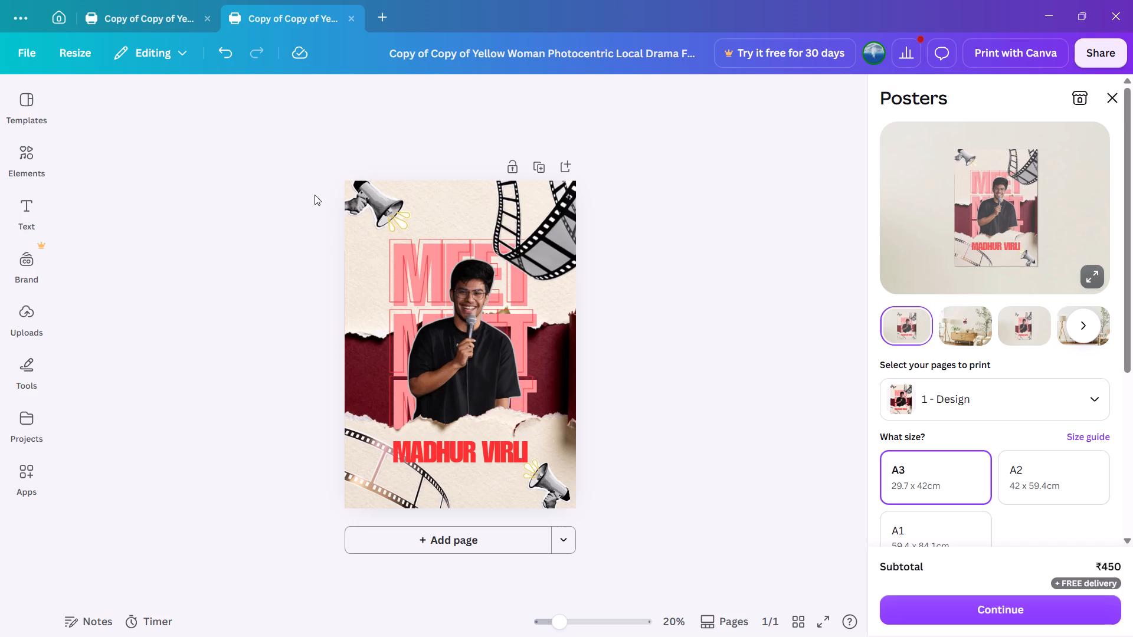
Make the lower-right megaphone smaller still and tuck it against the poster's right edge, clear of the name text.
drag(551, 482, 558, 480)
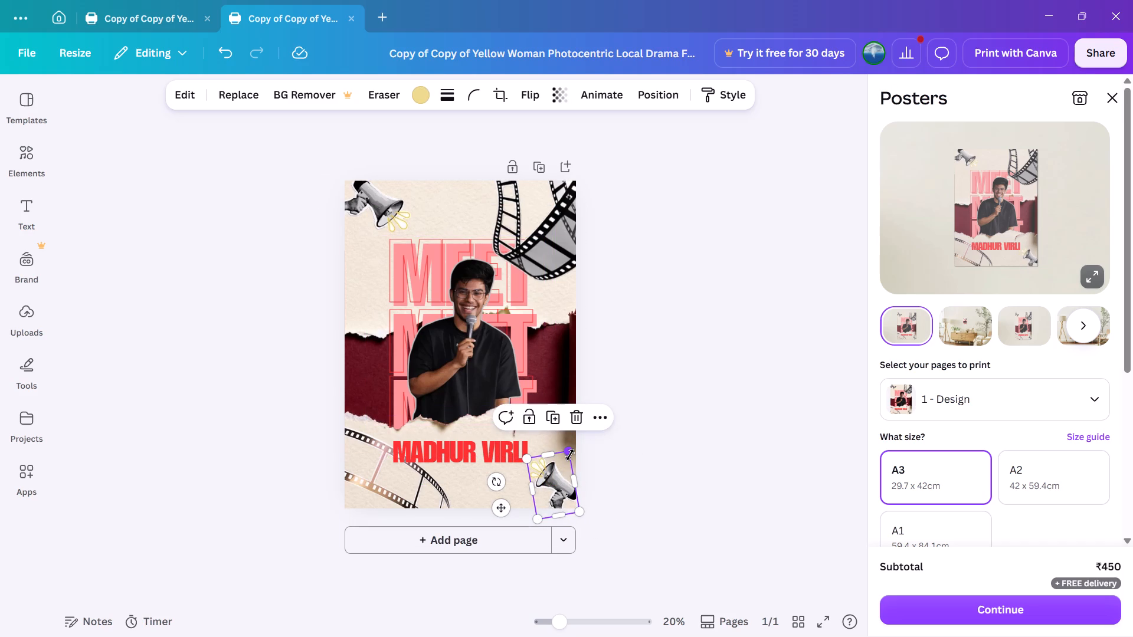
click(570, 455)
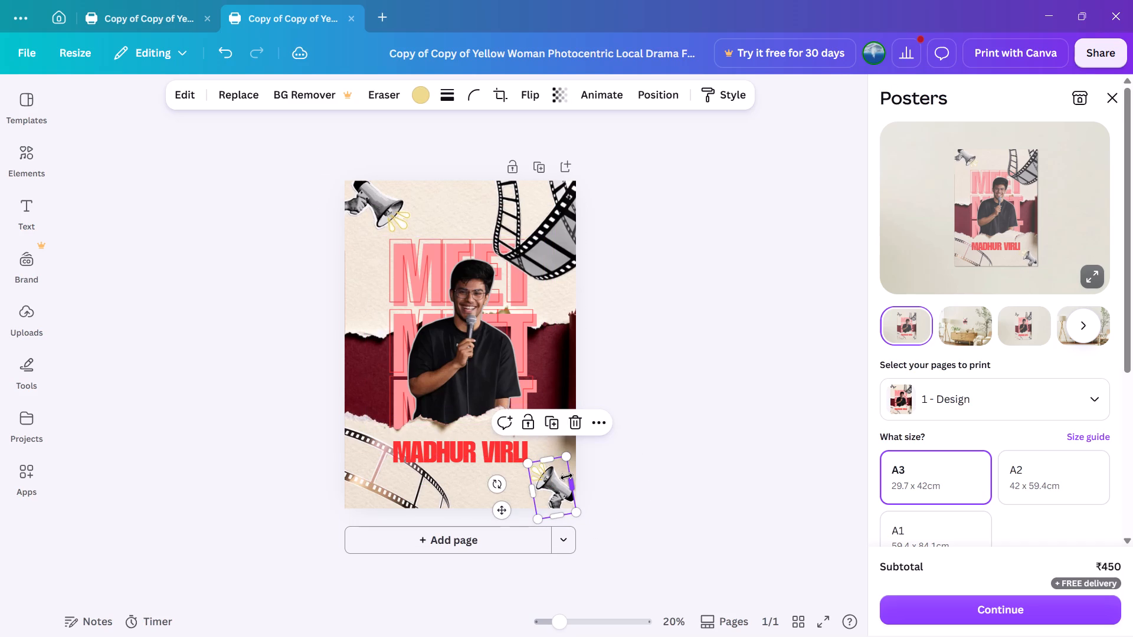
click(566, 477)
click(565, 457)
click(558, 481)
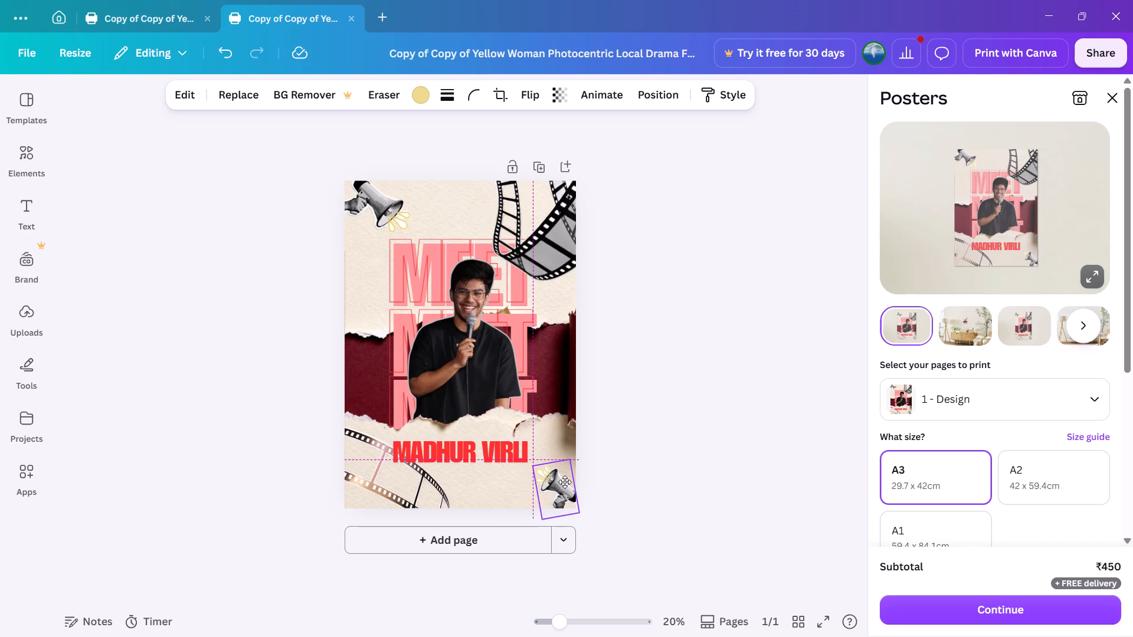
click(630, 456)
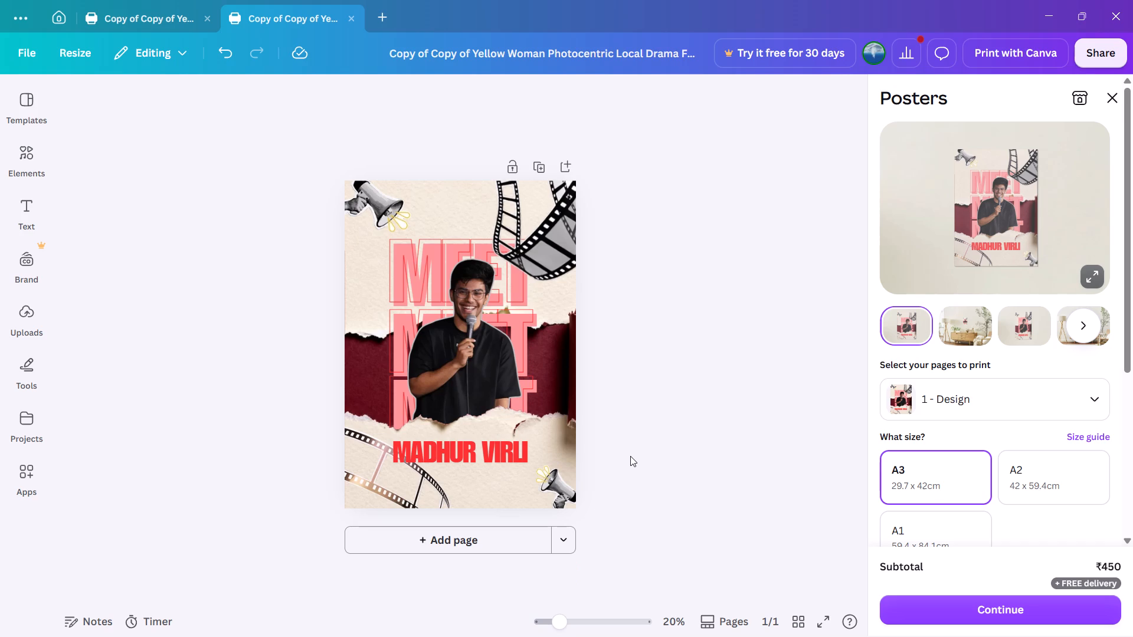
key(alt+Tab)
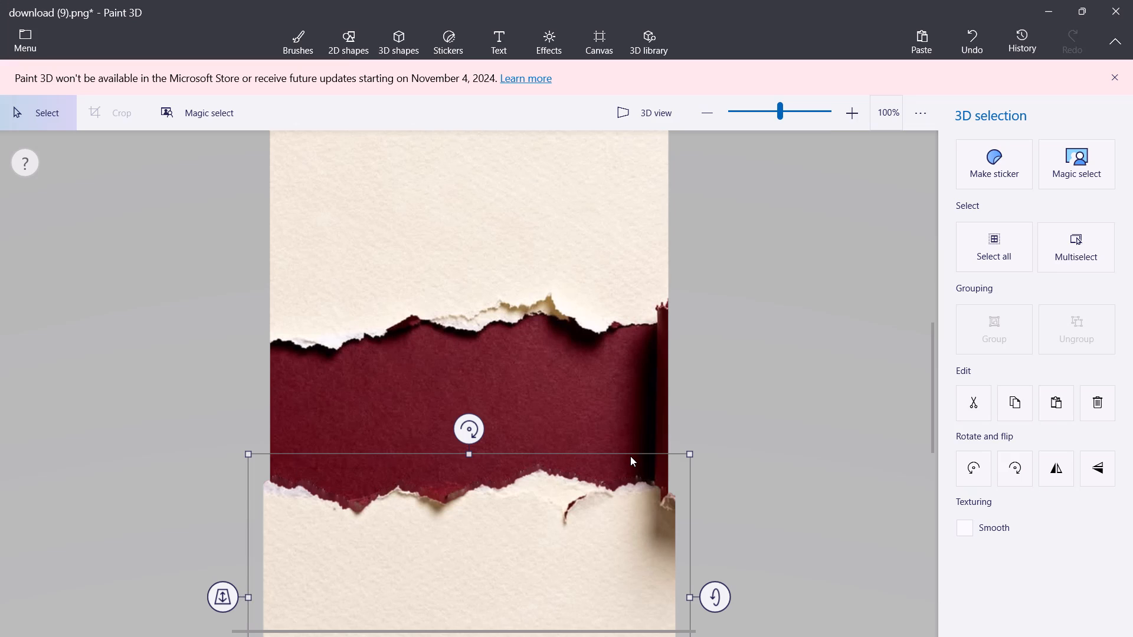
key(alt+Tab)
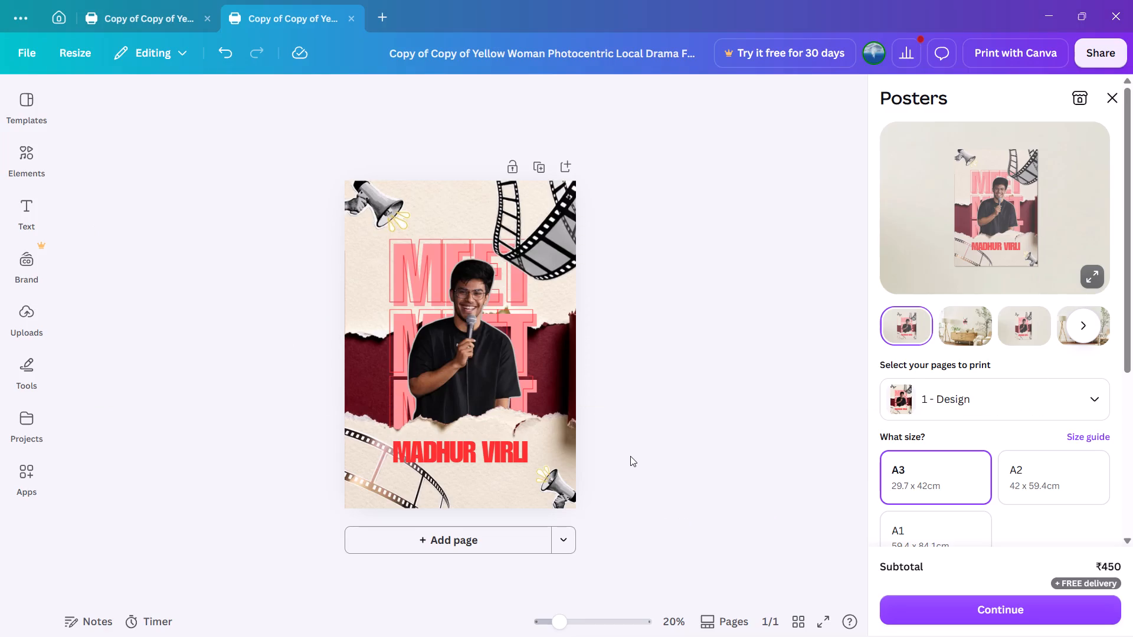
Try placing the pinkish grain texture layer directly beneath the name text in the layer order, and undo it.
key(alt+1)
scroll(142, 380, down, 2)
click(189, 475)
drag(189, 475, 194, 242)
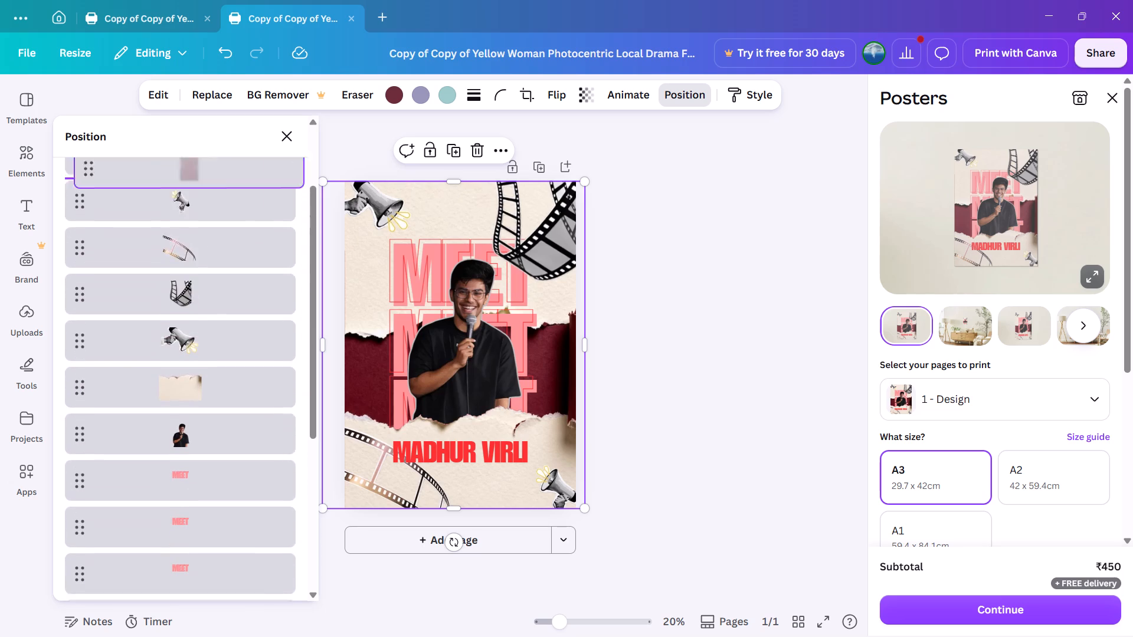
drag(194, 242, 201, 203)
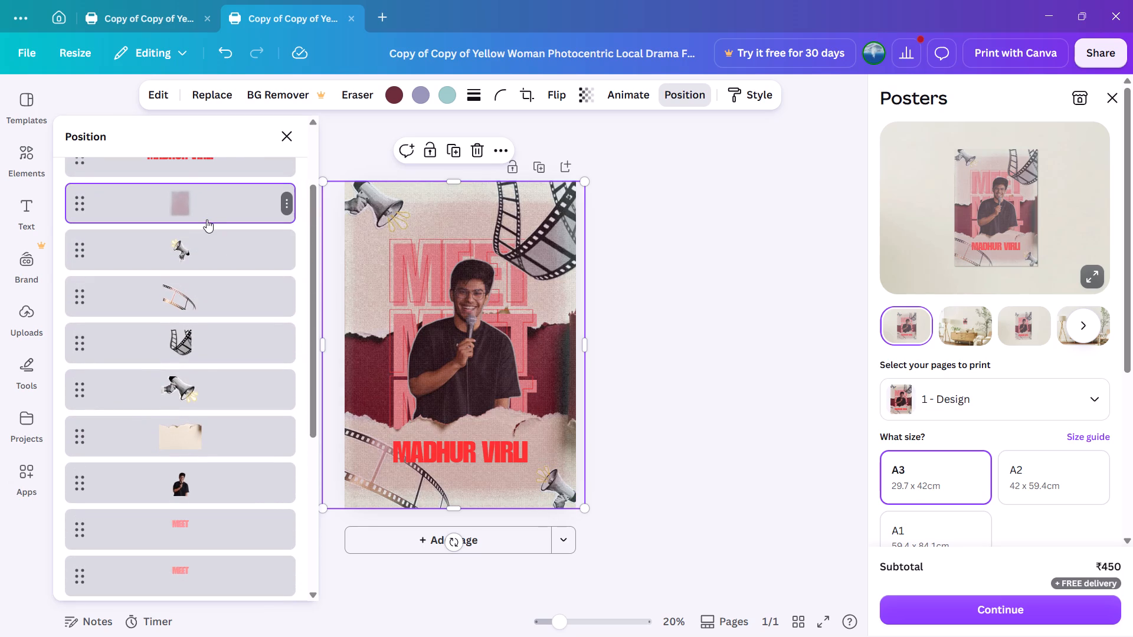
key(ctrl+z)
Bring the translucent grey band up the layer order so it sits directly beneath the name text layer.
scroll(207, 219, down, 3)
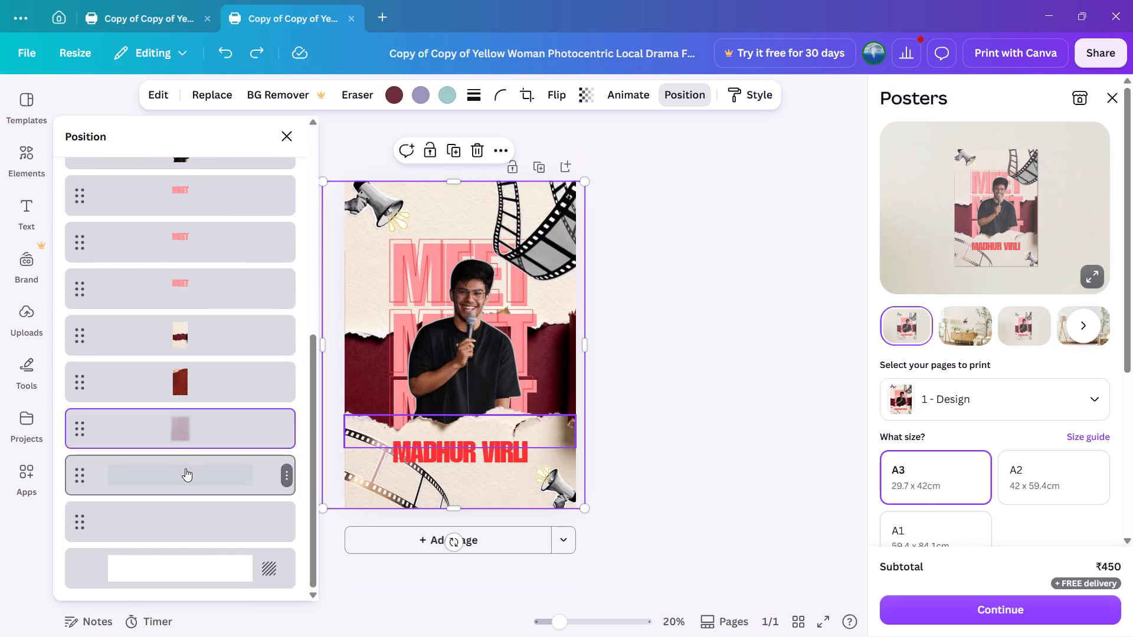
click(185, 468)
drag(185, 468, 198, 182)
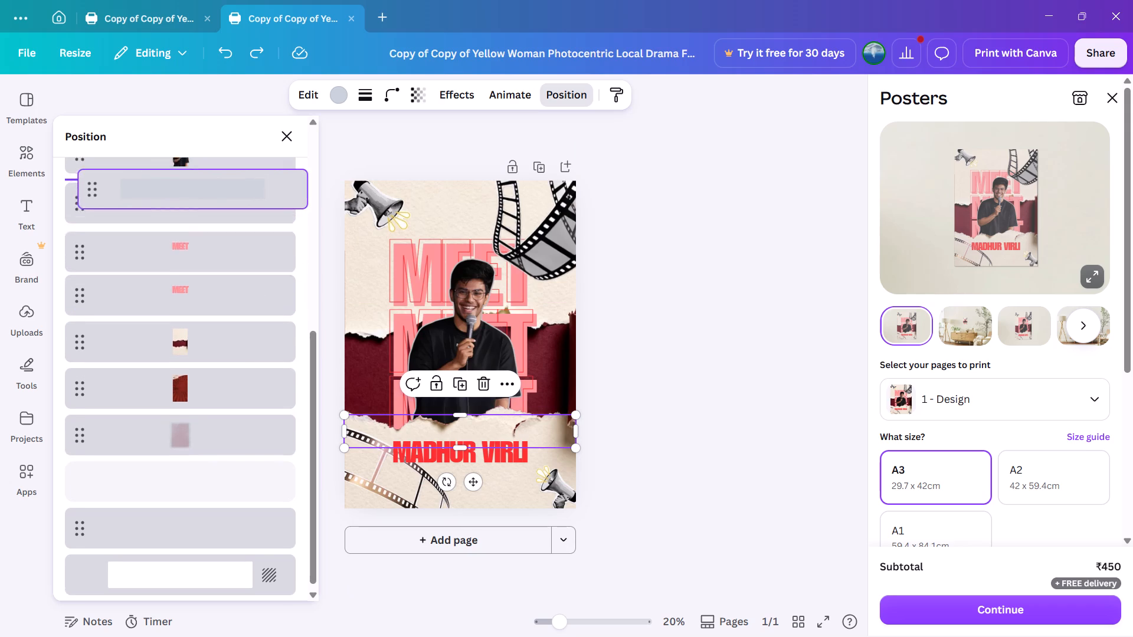
drag(198, 182, 197, 165)
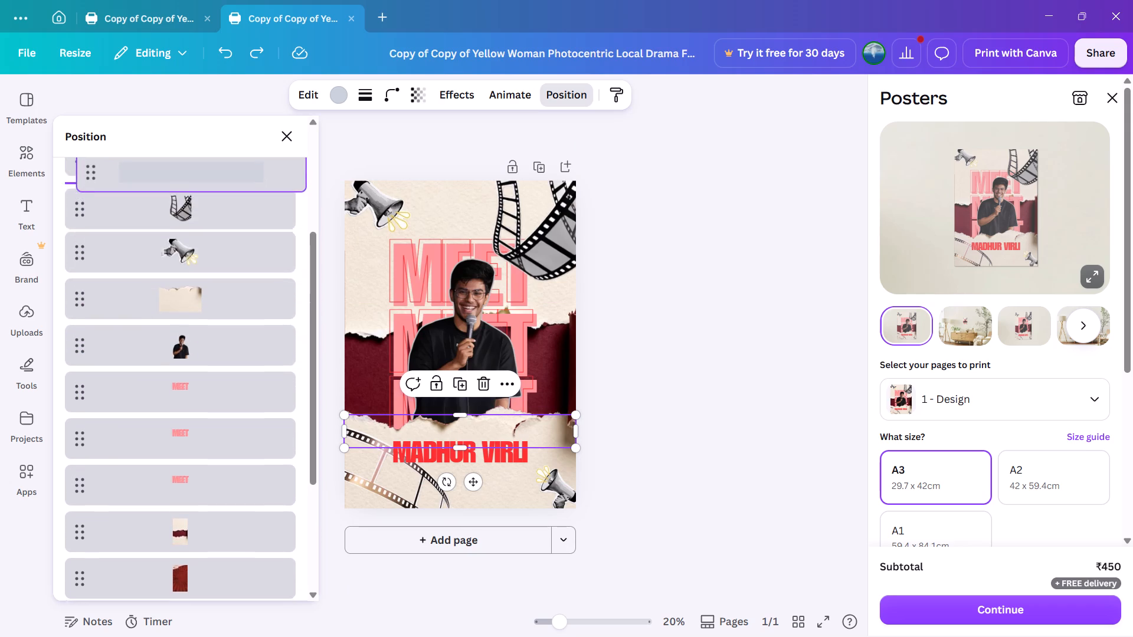
drag(197, 165, 185, 252)
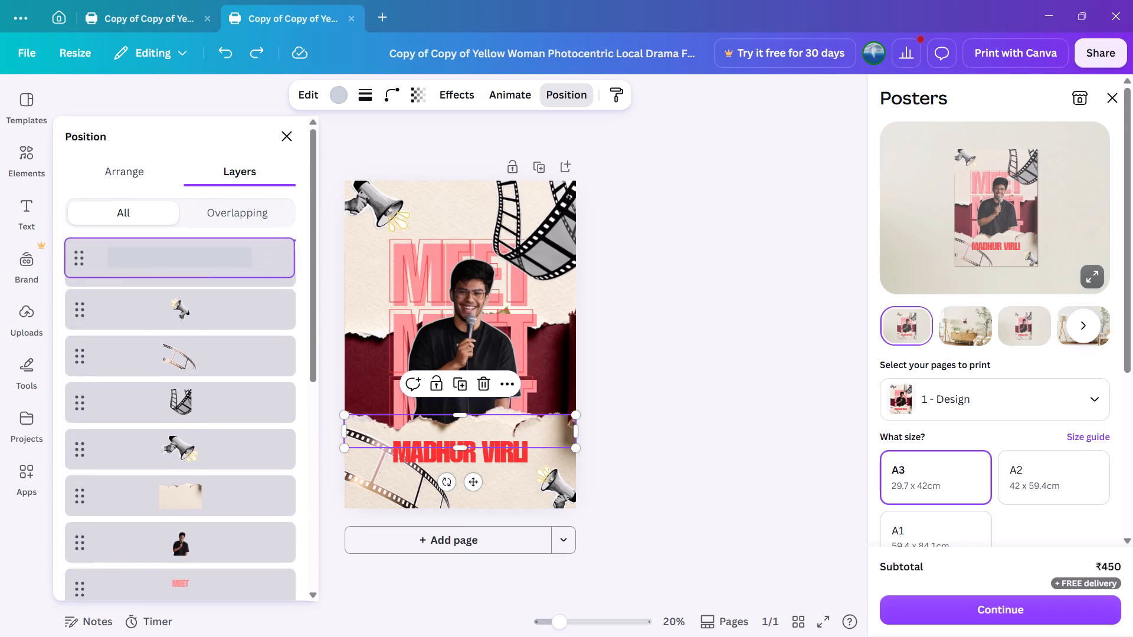
drag(185, 252, 184, 268)
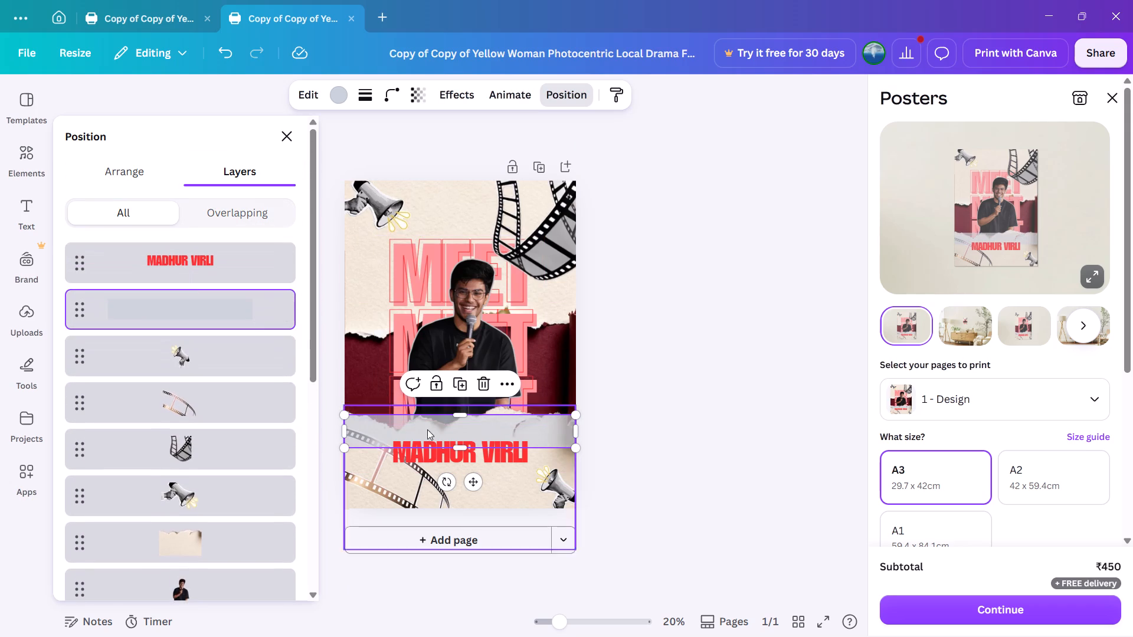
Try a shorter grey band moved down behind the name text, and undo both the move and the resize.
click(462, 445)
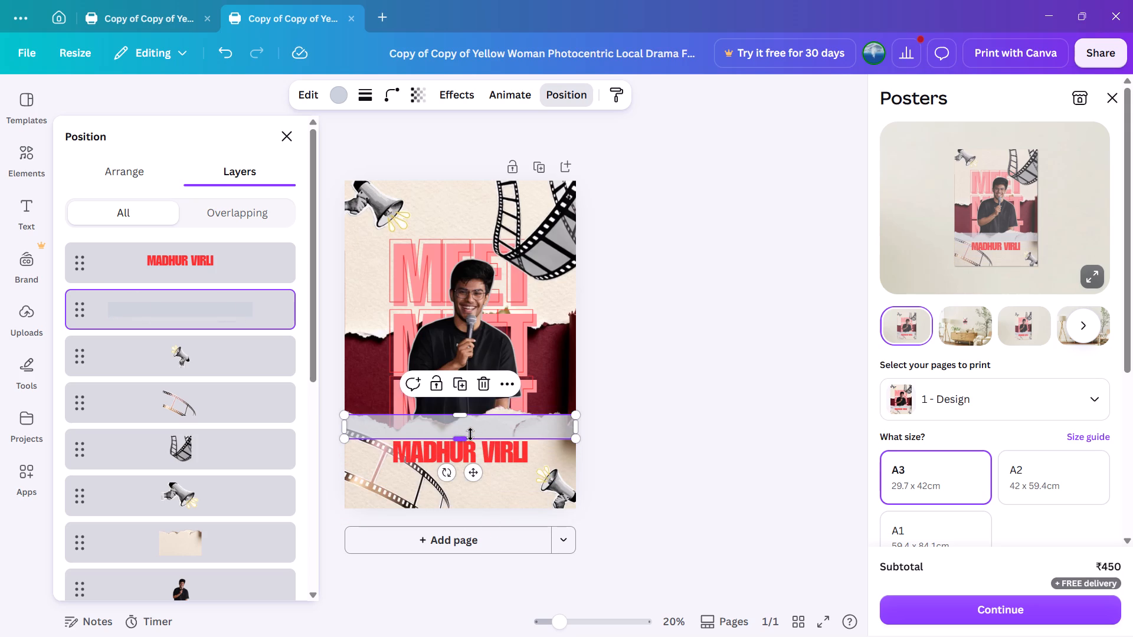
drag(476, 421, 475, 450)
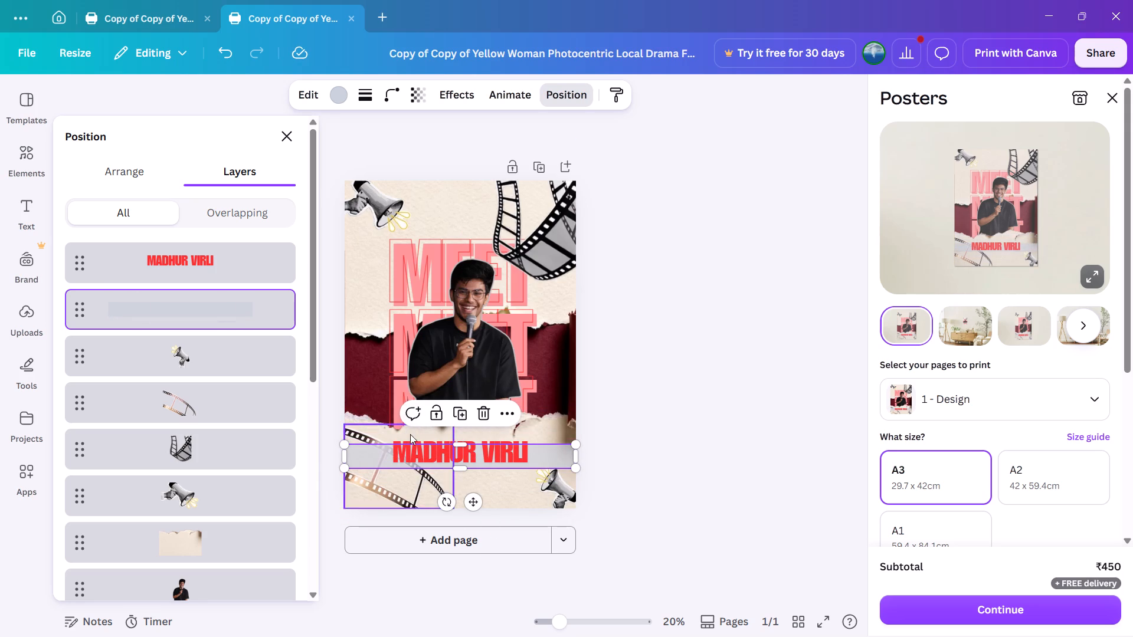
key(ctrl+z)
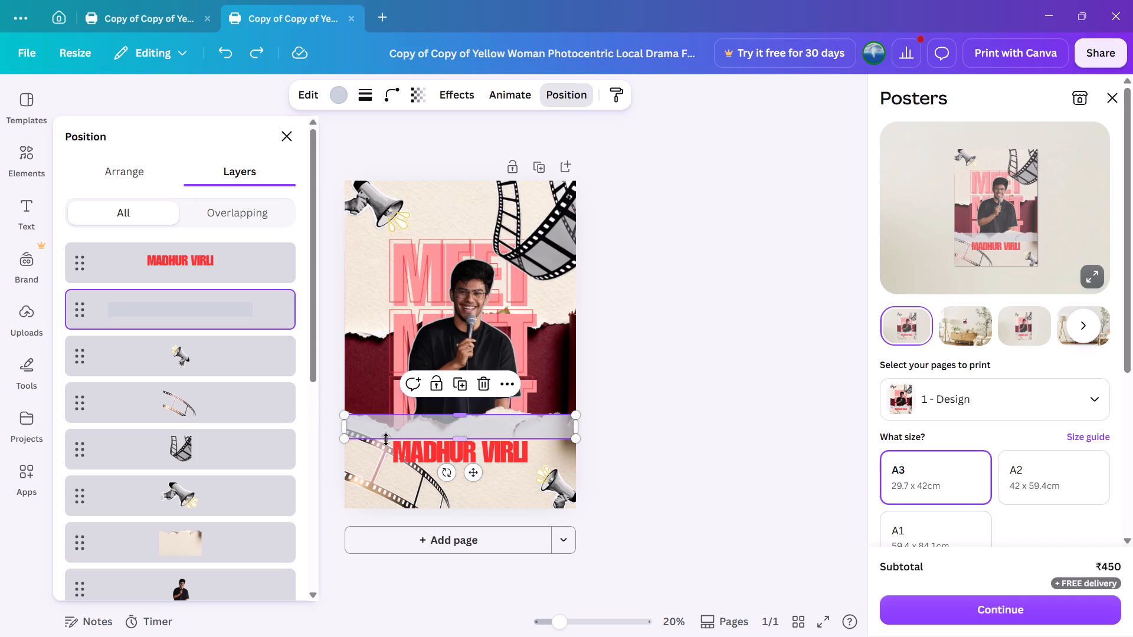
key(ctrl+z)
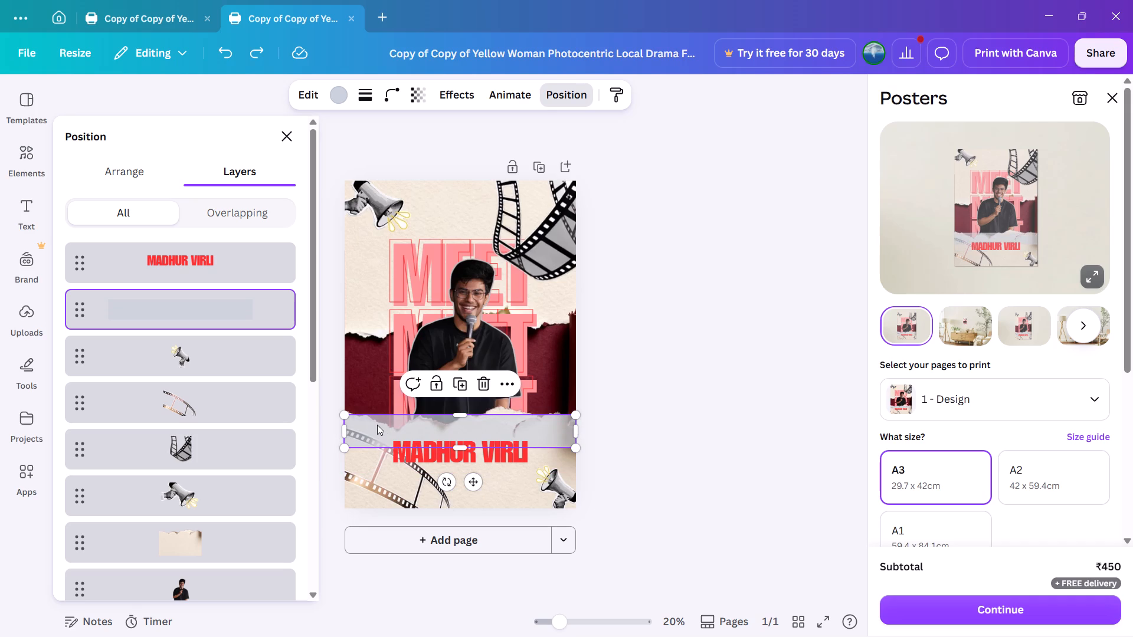
Move the grey band down behind the name text and lower its top edge to a height of about 5.
drag(378, 428, 375, 450)
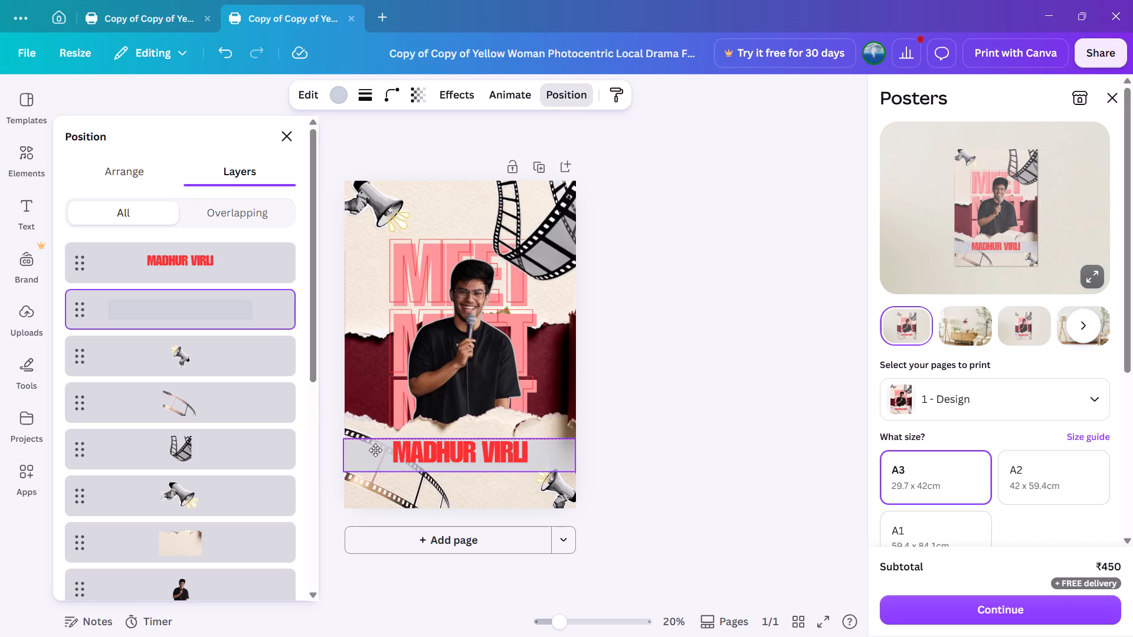
drag(375, 450, 375, 447)
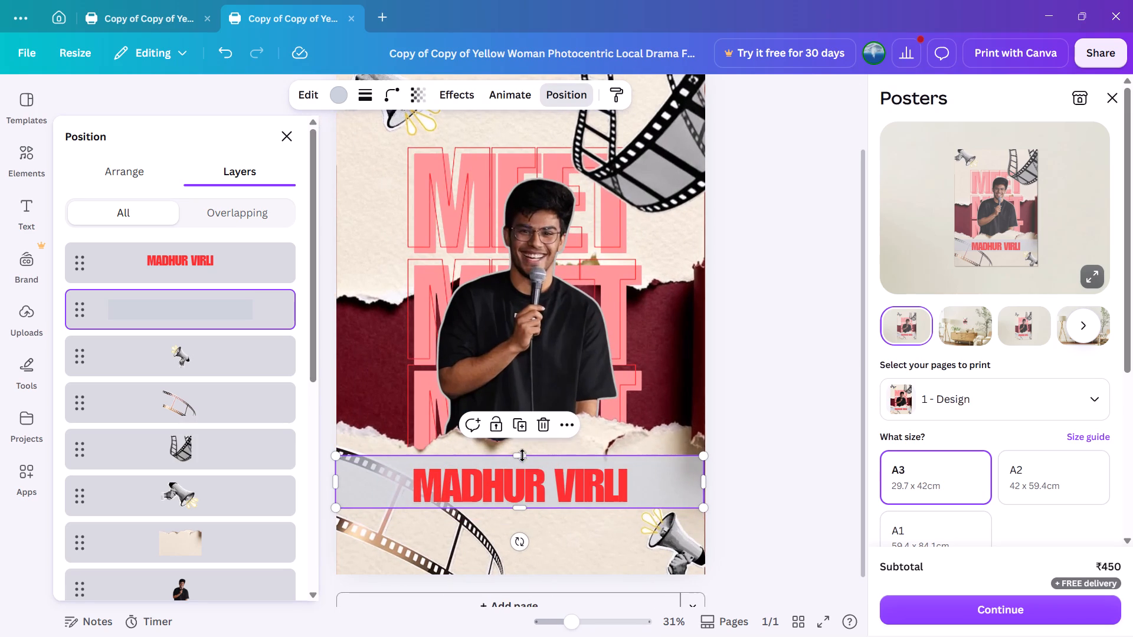
drag(520, 453, 520, 461)
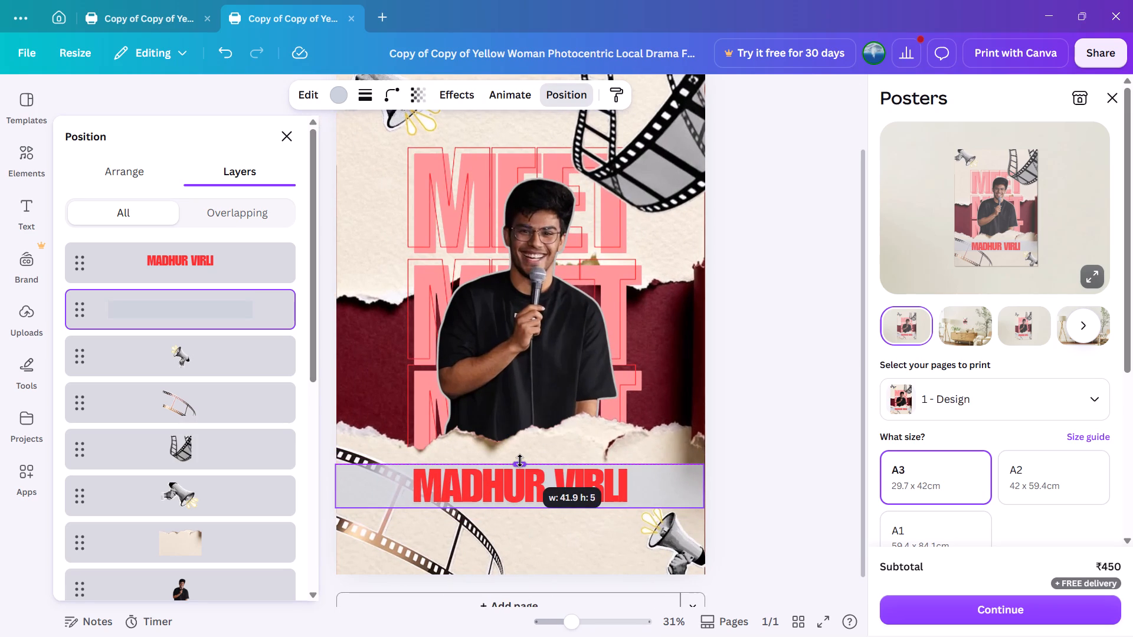
drag(520, 461, 520, 460)
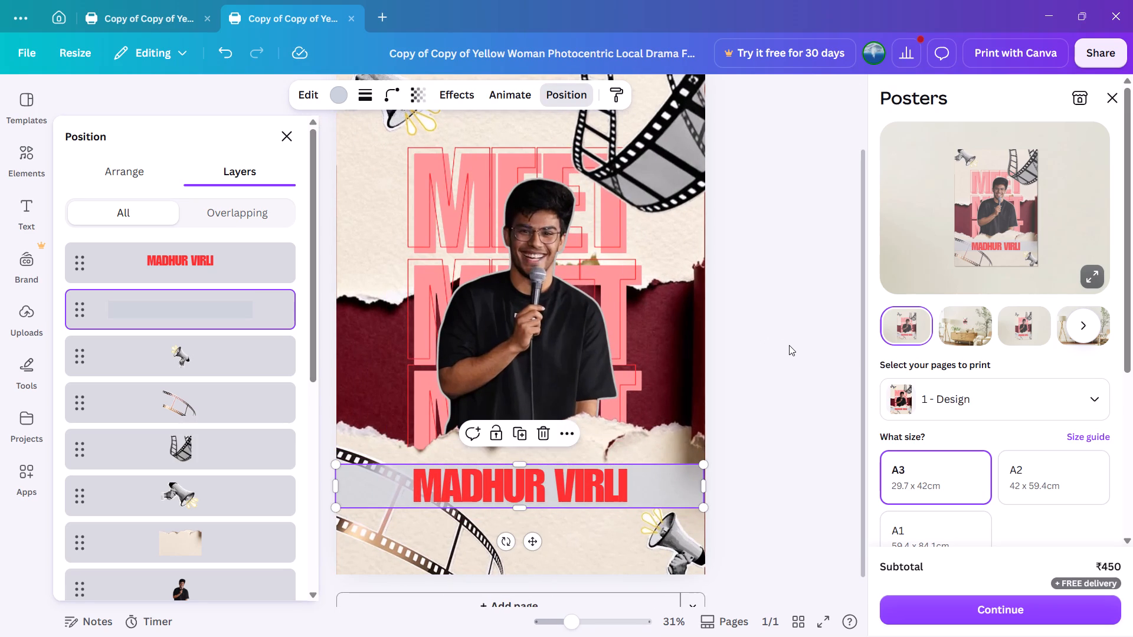
click(792, 346)
click(792, 346)
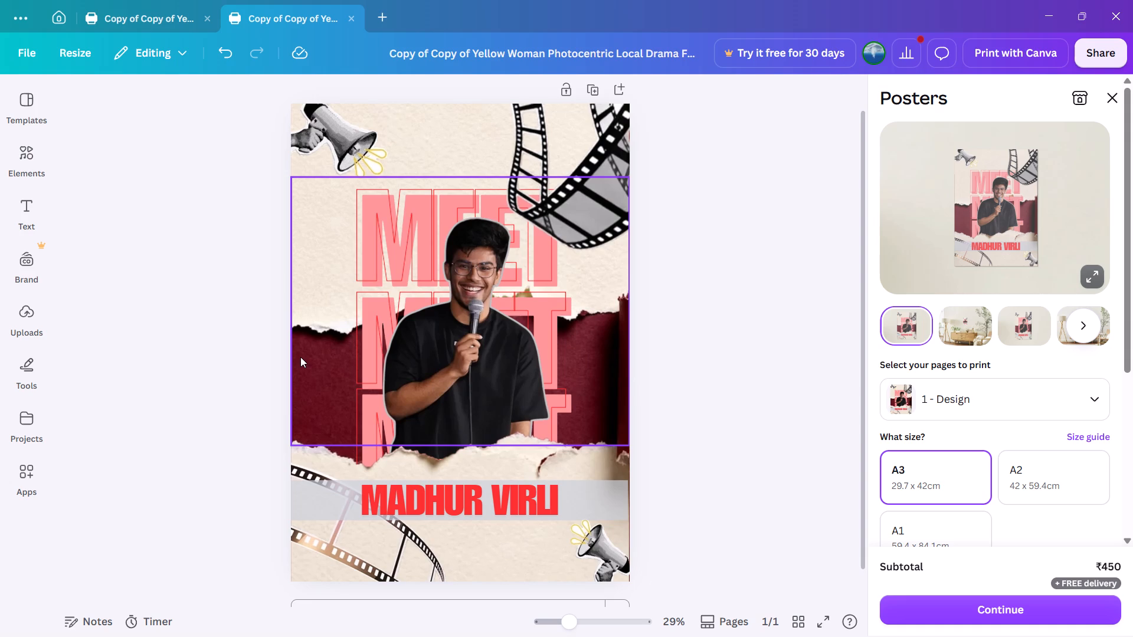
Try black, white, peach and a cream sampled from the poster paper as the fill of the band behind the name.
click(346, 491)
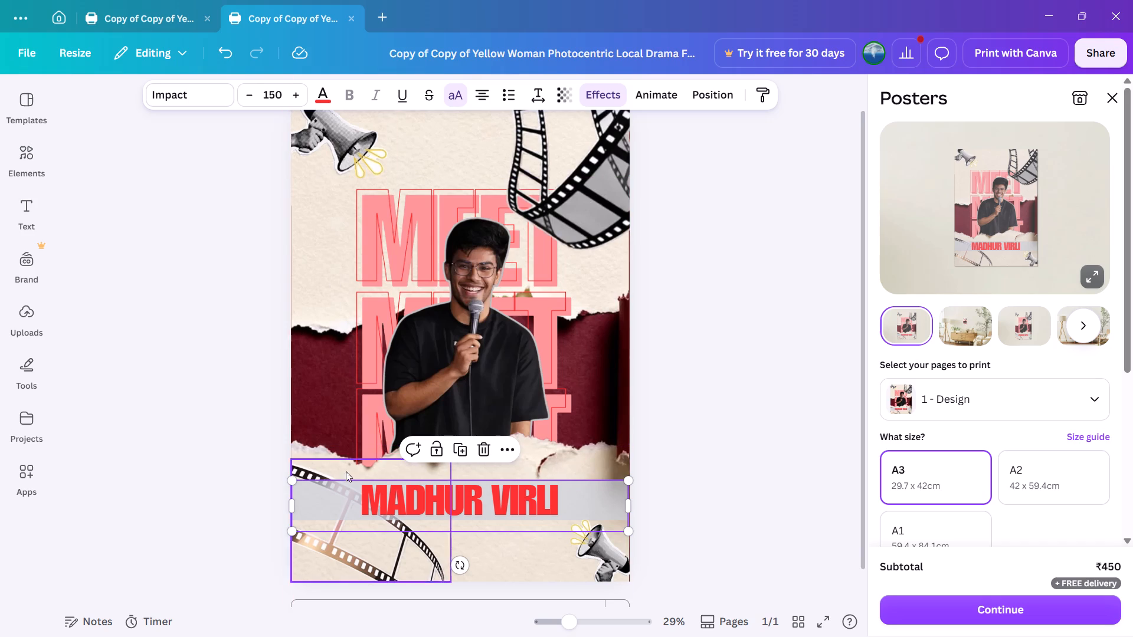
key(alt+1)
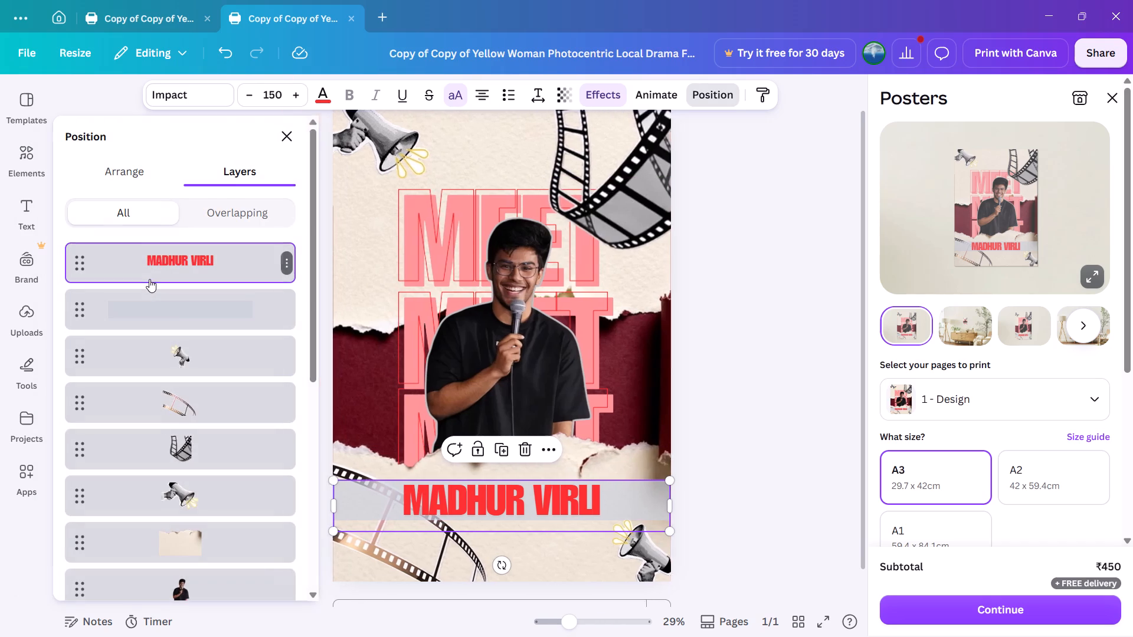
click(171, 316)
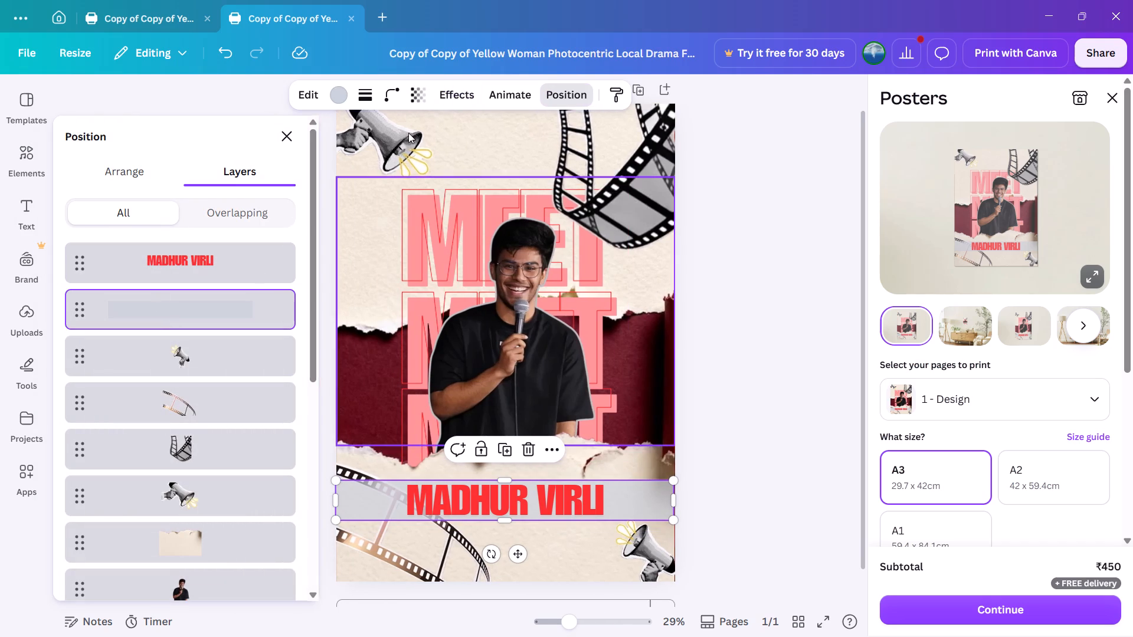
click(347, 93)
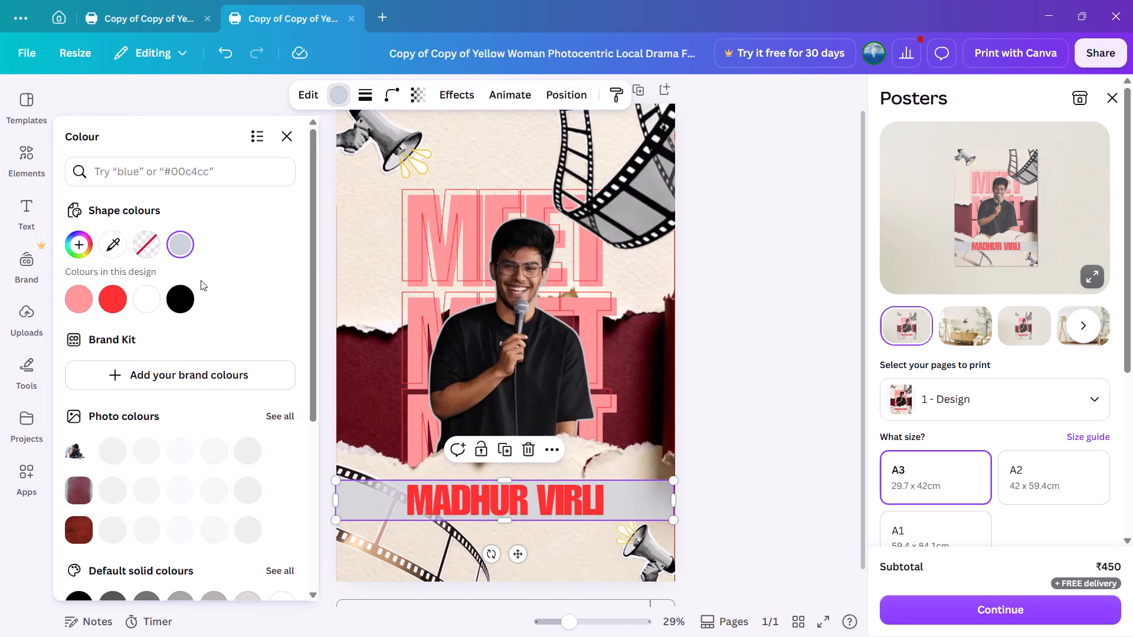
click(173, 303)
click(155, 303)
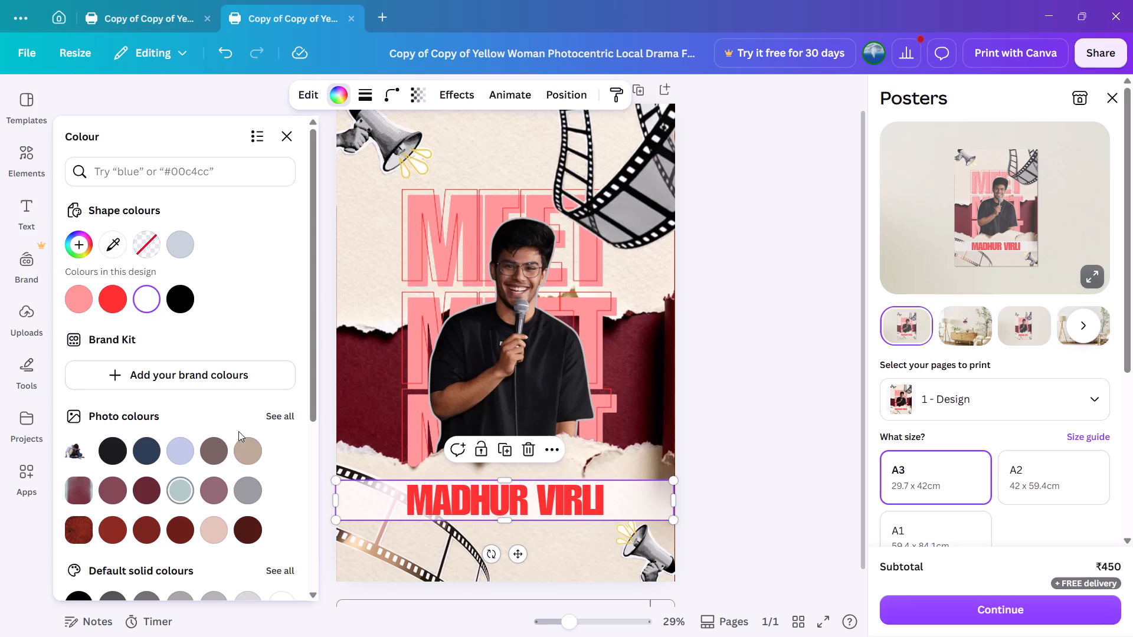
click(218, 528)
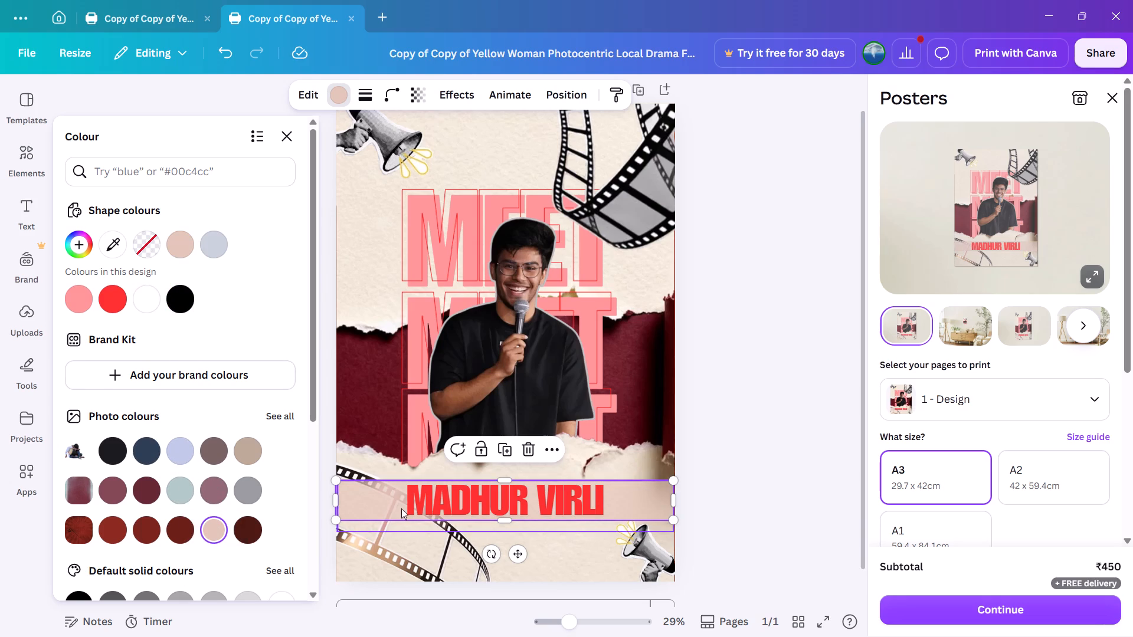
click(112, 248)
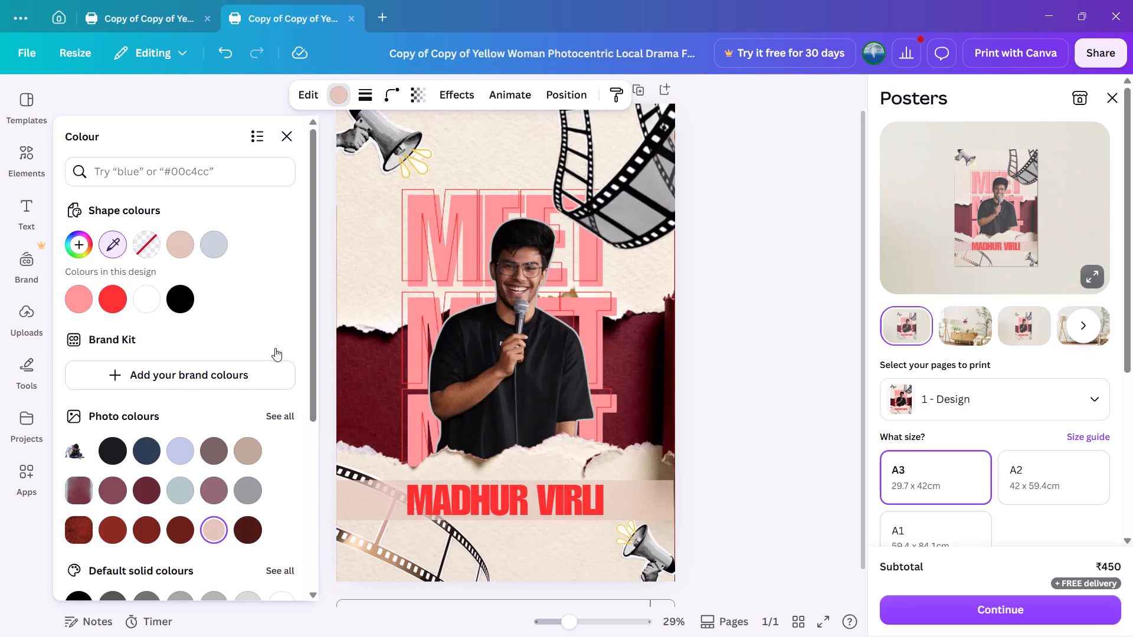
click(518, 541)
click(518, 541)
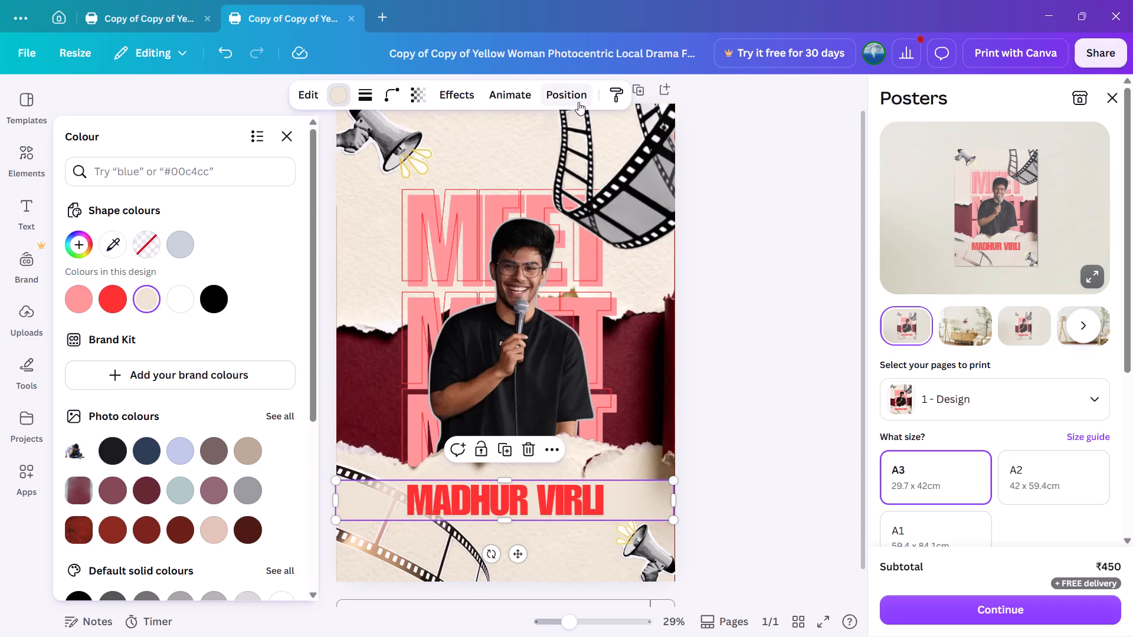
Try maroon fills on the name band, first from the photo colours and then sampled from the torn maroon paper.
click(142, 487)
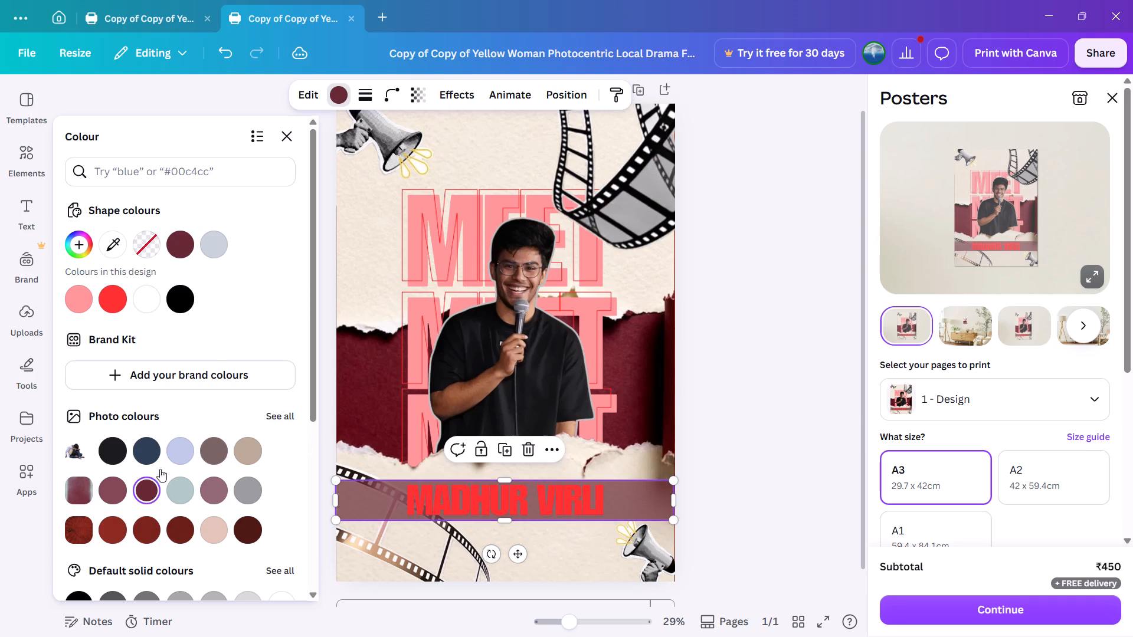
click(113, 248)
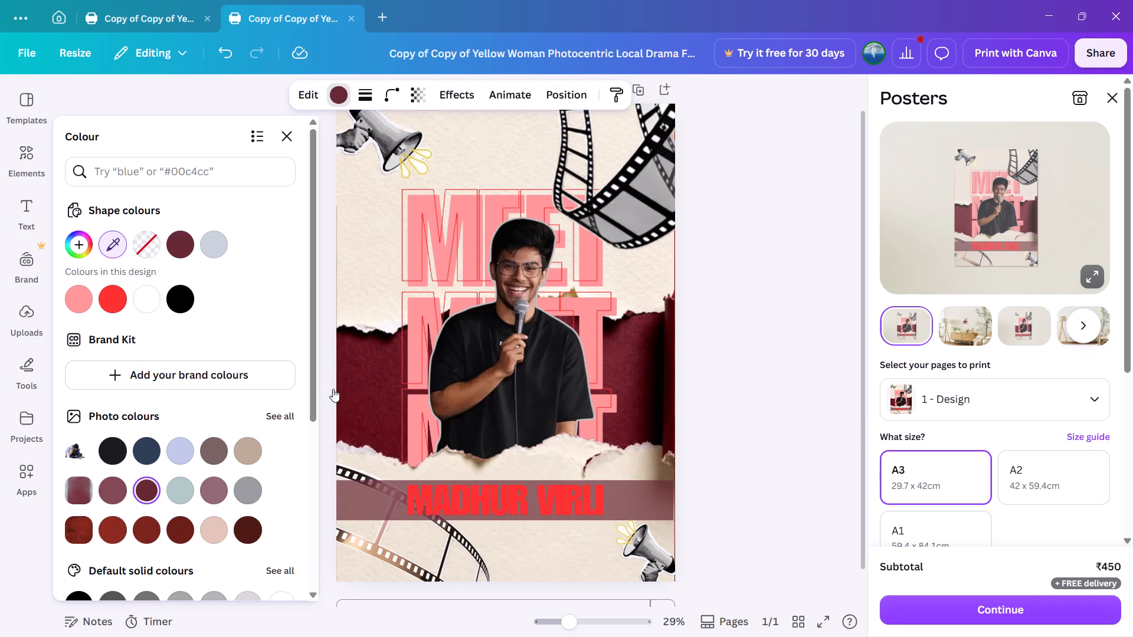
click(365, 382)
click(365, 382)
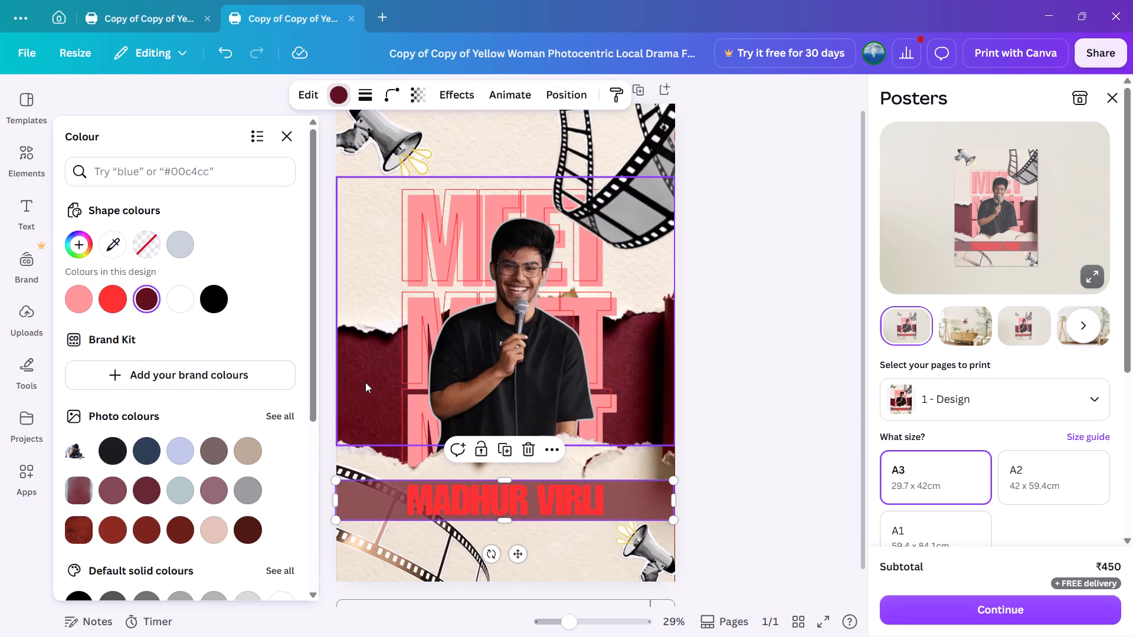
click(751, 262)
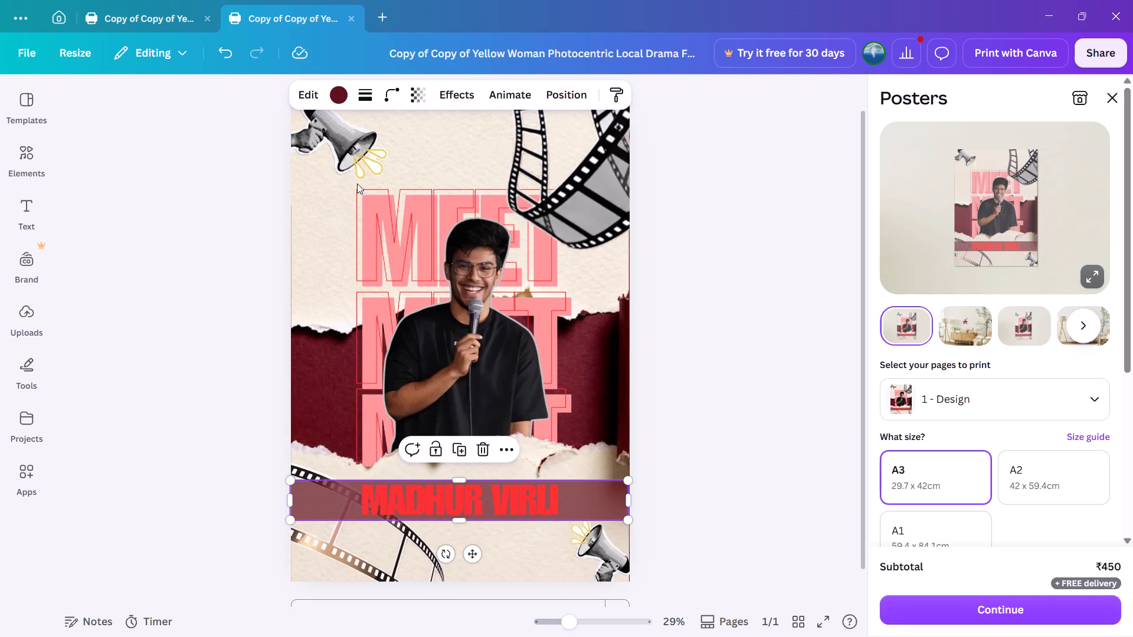
Recolour the name band from the photo colours, trying pale lavender before filling it with the taupe beige.
click(329, 94)
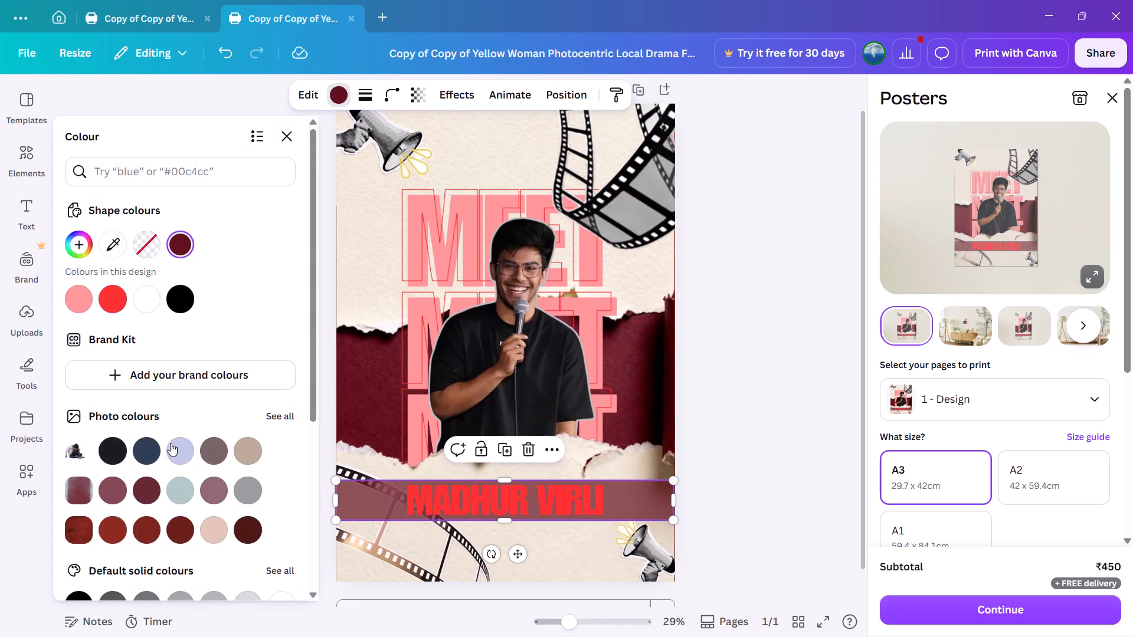
right_click(181, 464)
click(181, 464)
click(197, 462)
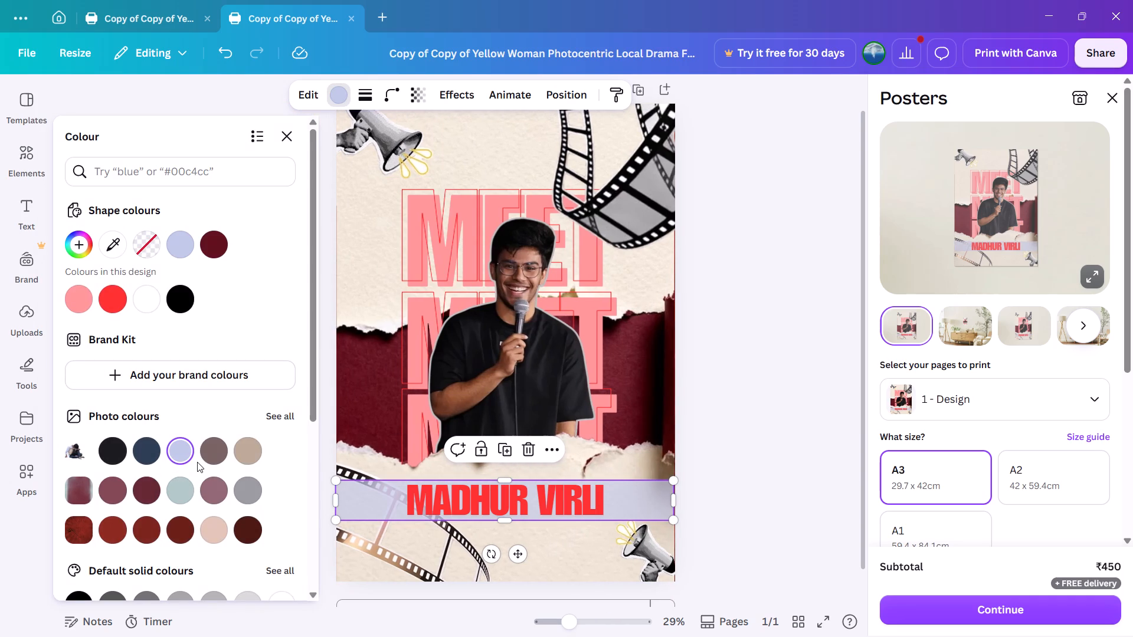
click(247, 450)
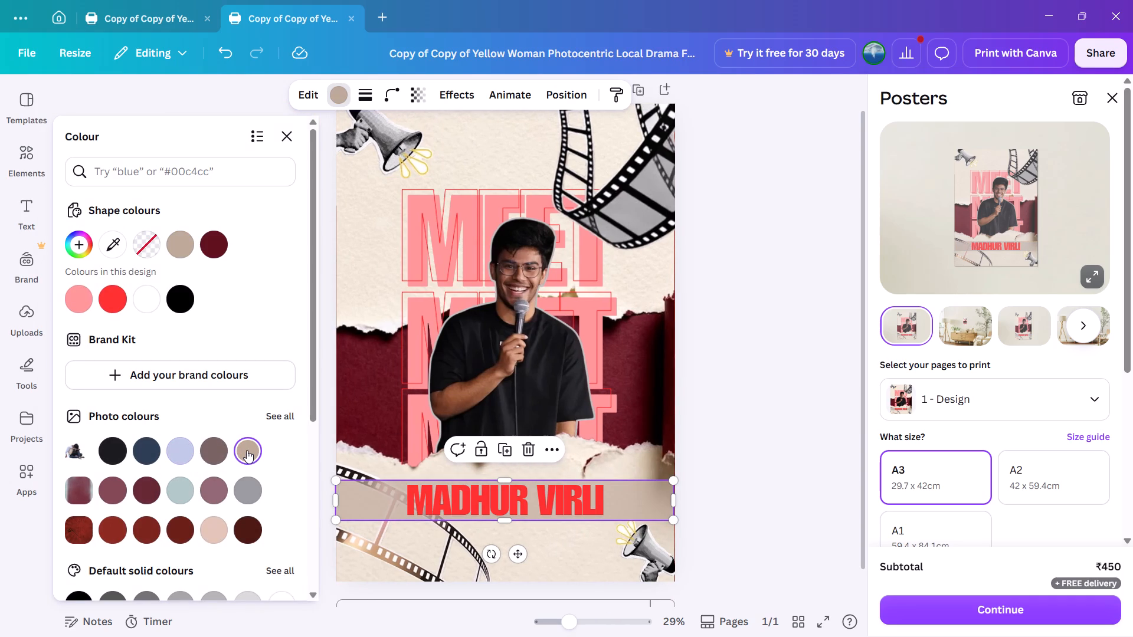
click(692, 438)
click(679, 428)
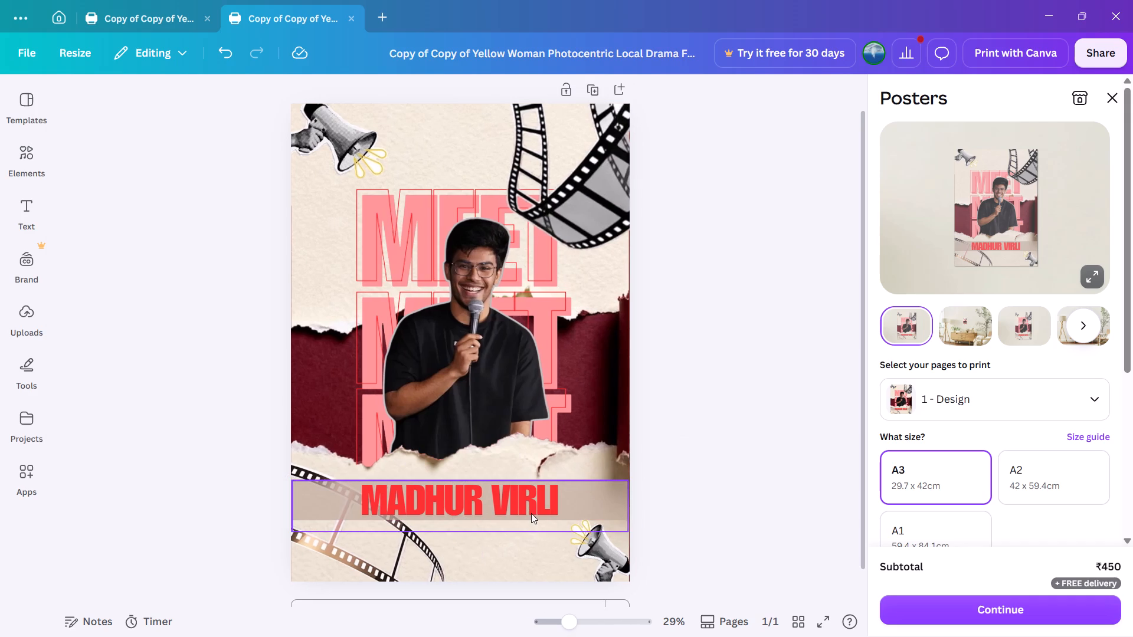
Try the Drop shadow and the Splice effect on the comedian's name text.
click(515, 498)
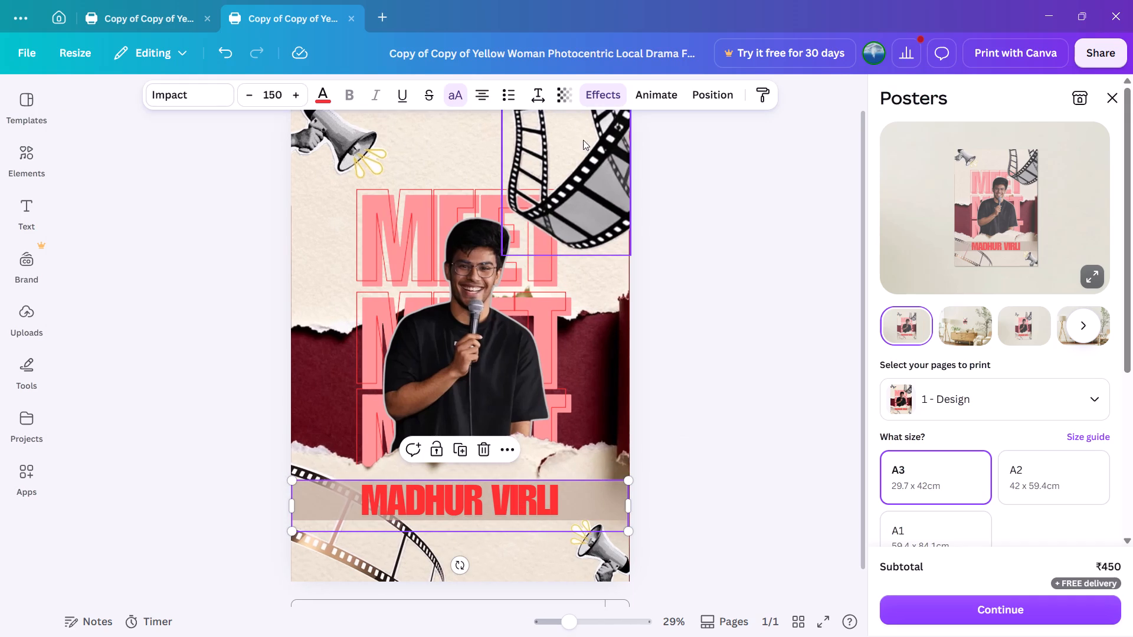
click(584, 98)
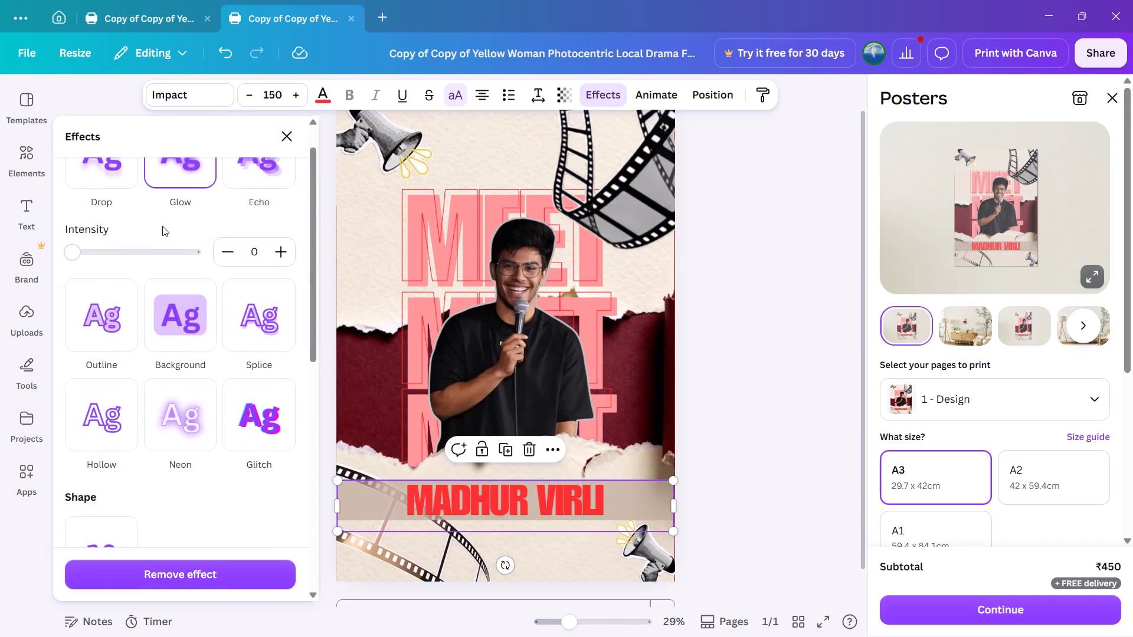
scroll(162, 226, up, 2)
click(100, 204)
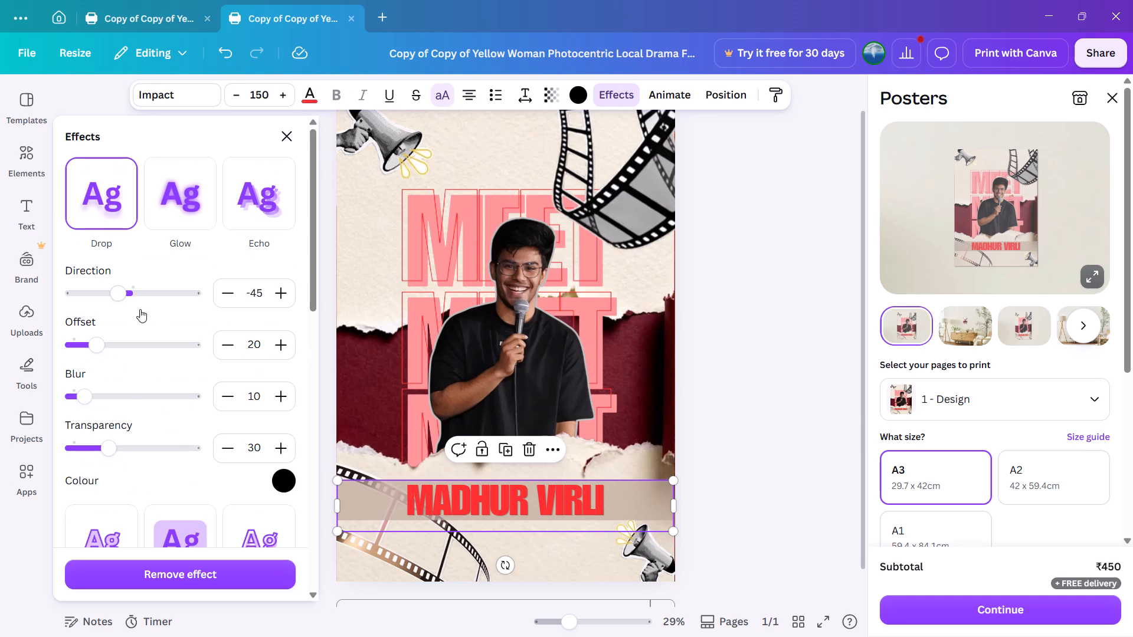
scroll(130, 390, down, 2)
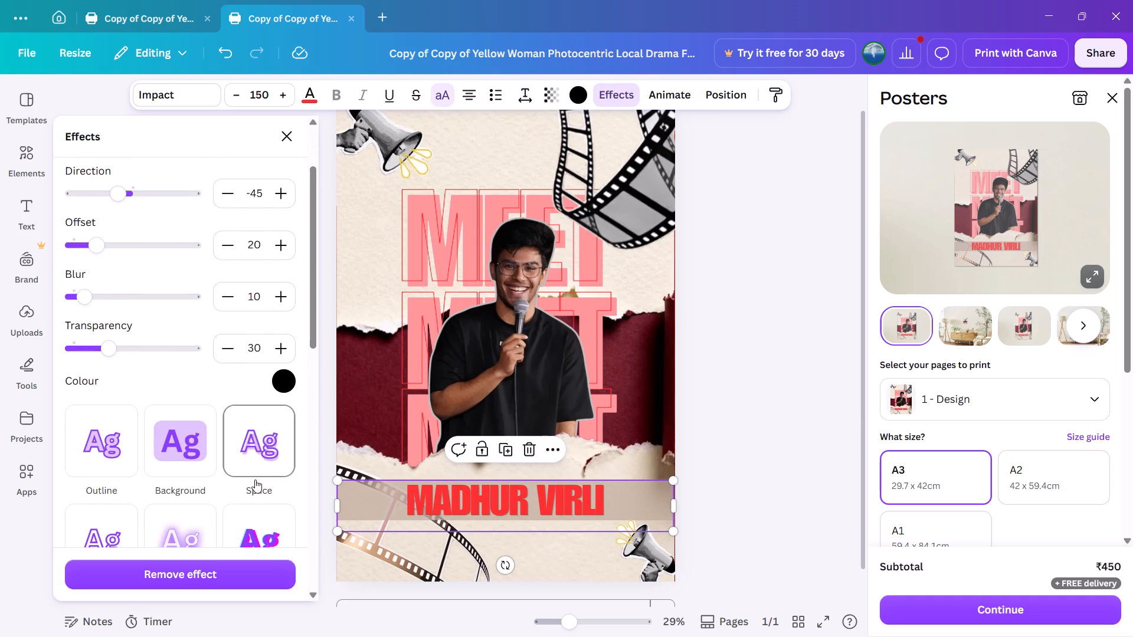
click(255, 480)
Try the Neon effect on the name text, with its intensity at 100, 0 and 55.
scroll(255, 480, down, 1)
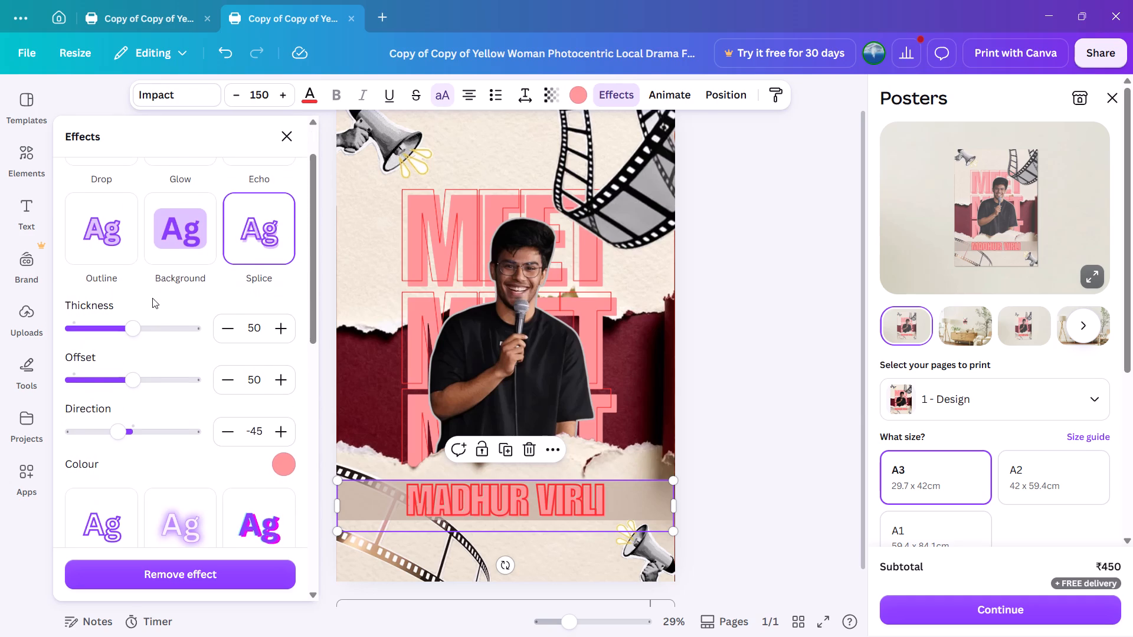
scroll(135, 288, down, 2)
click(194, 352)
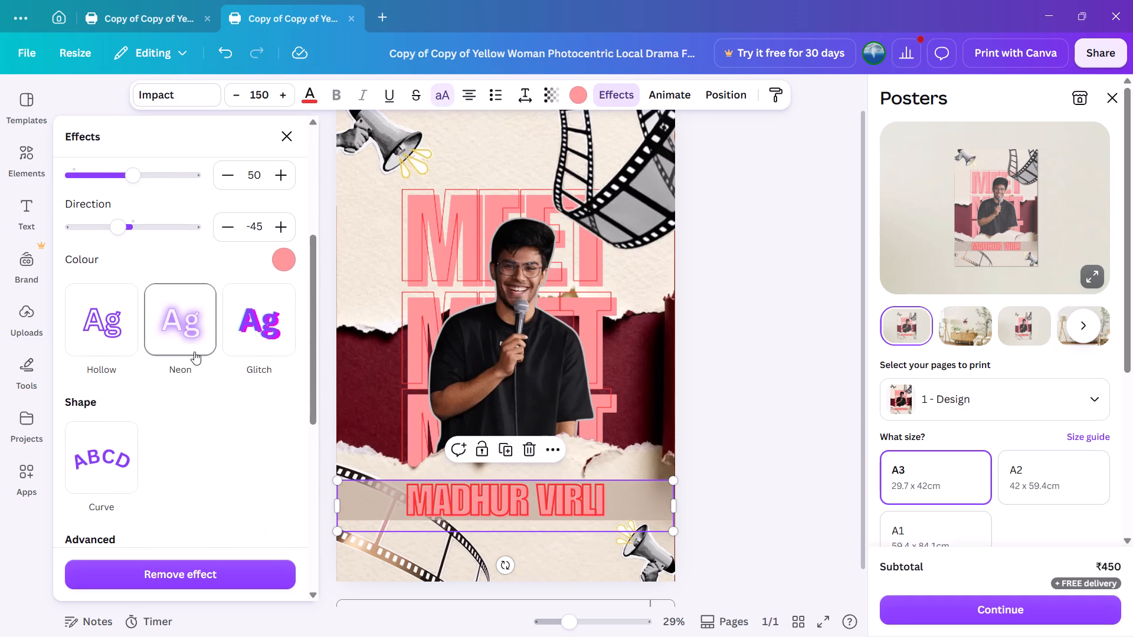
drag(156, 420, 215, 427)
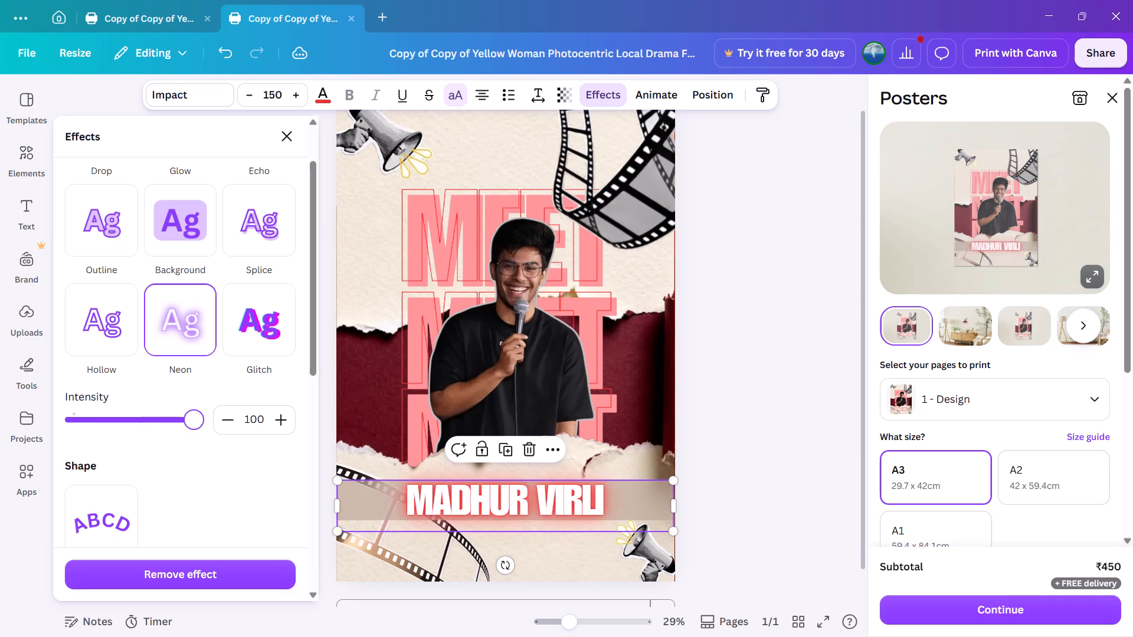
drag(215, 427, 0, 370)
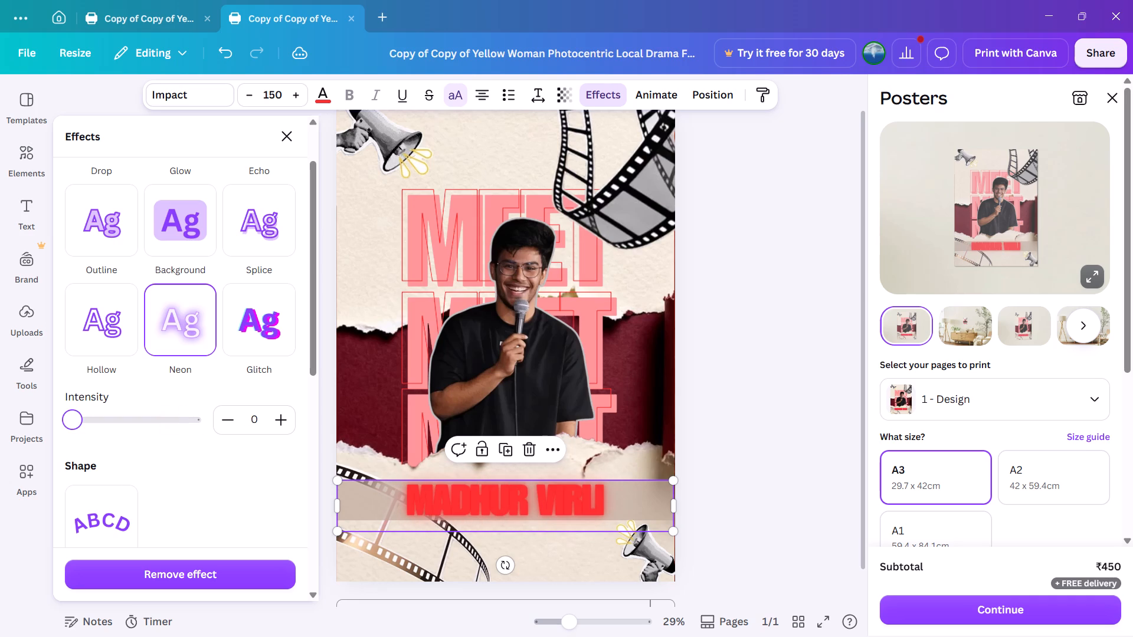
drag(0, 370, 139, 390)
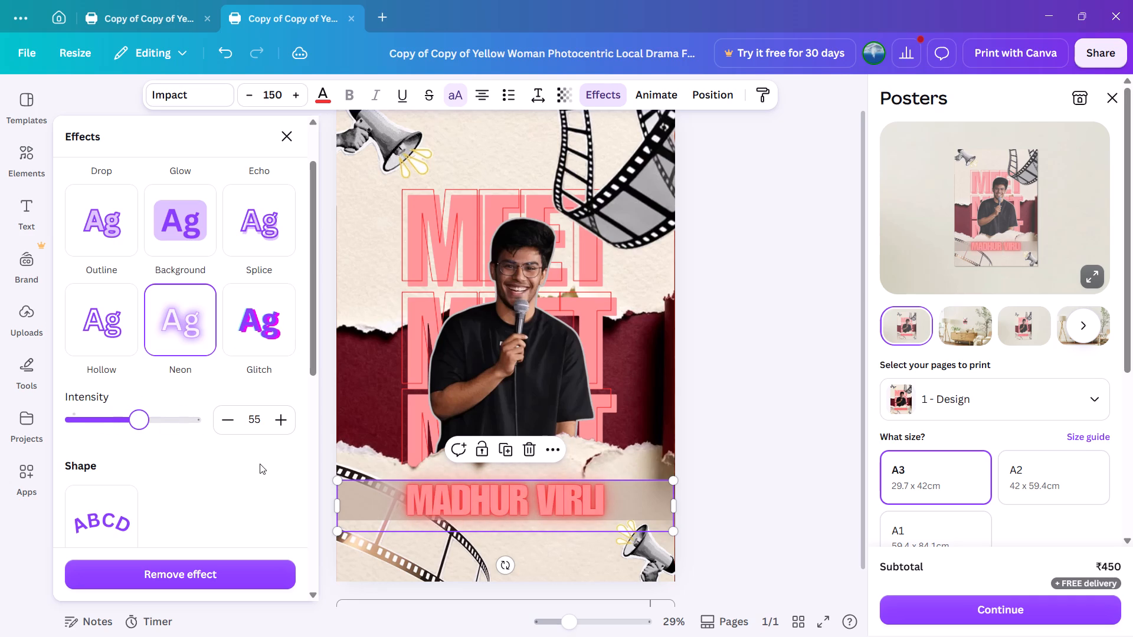
Apply the Neon Lights advanced effect to the name text and recolour it red.
scroll(260, 464, down, 4)
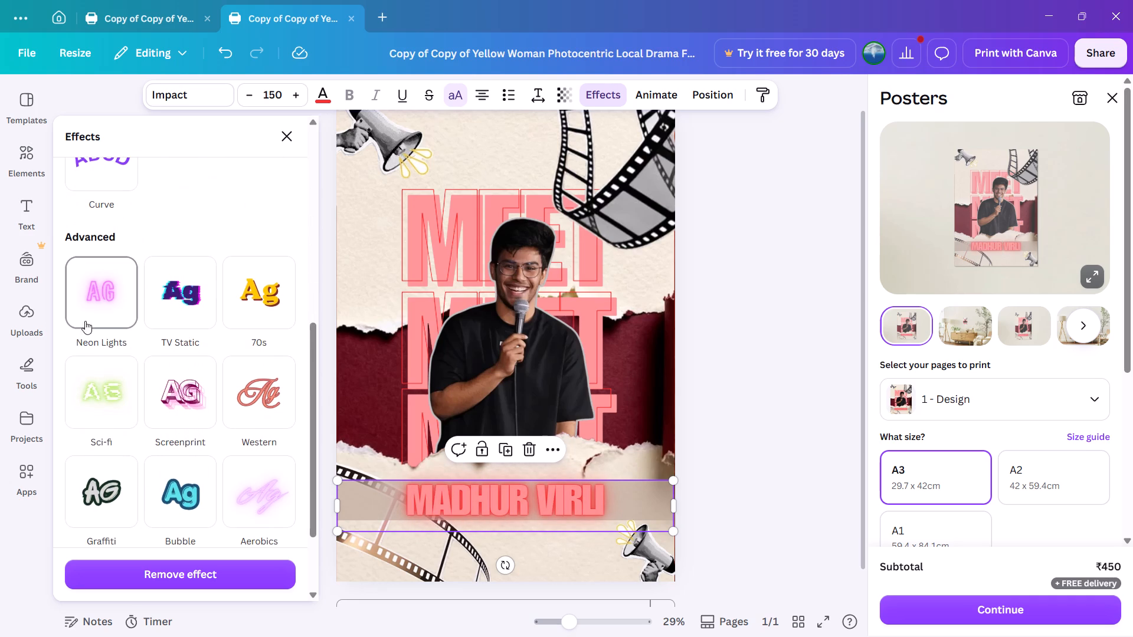
click(83, 290)
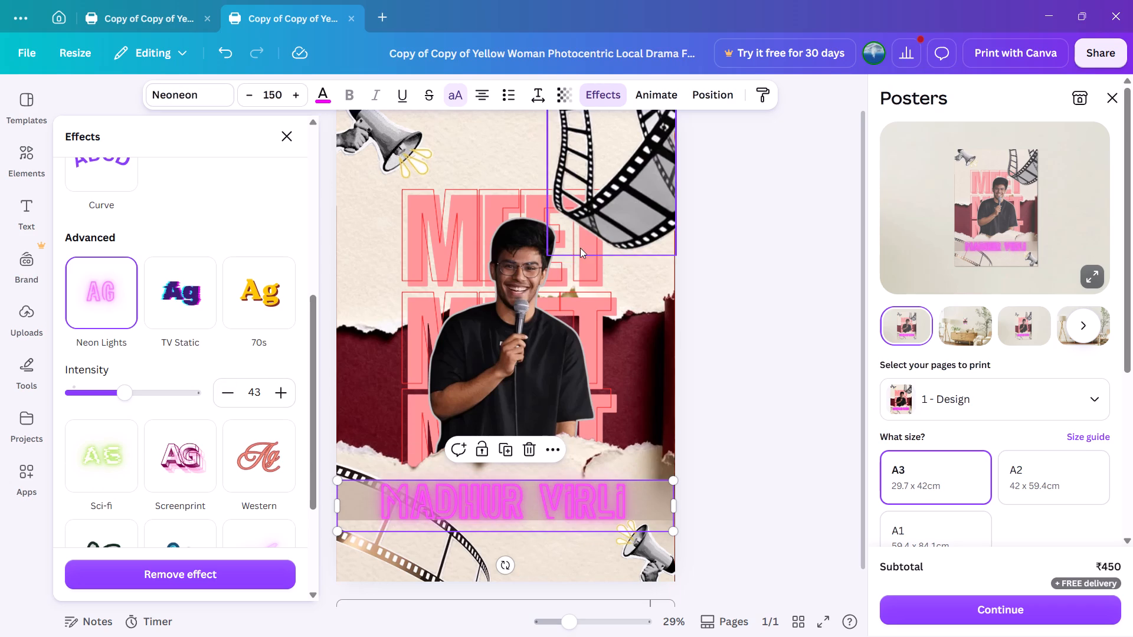
click(317, 96)
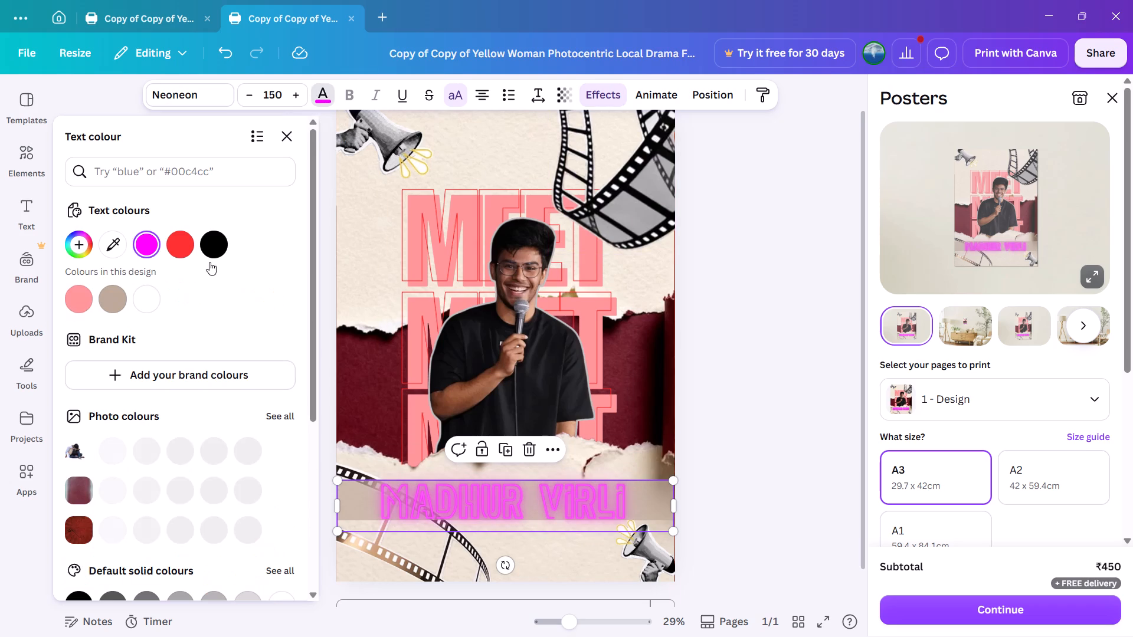
click(178, 241)
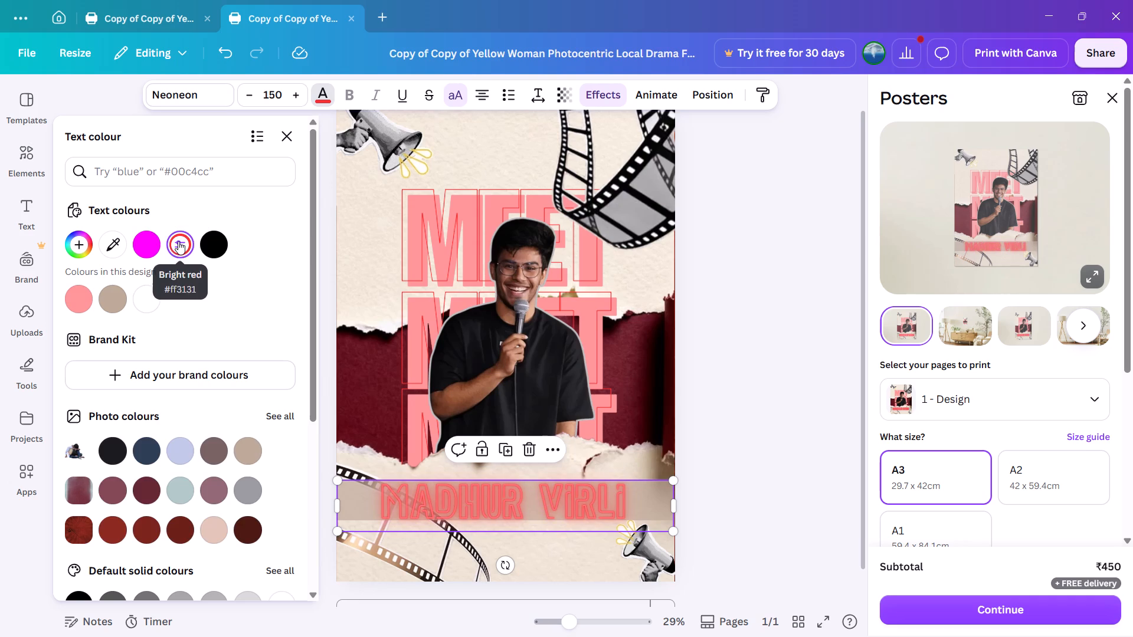
Nudge the name text slightly upward over the taupe band and deselect it.
click(434, 506)
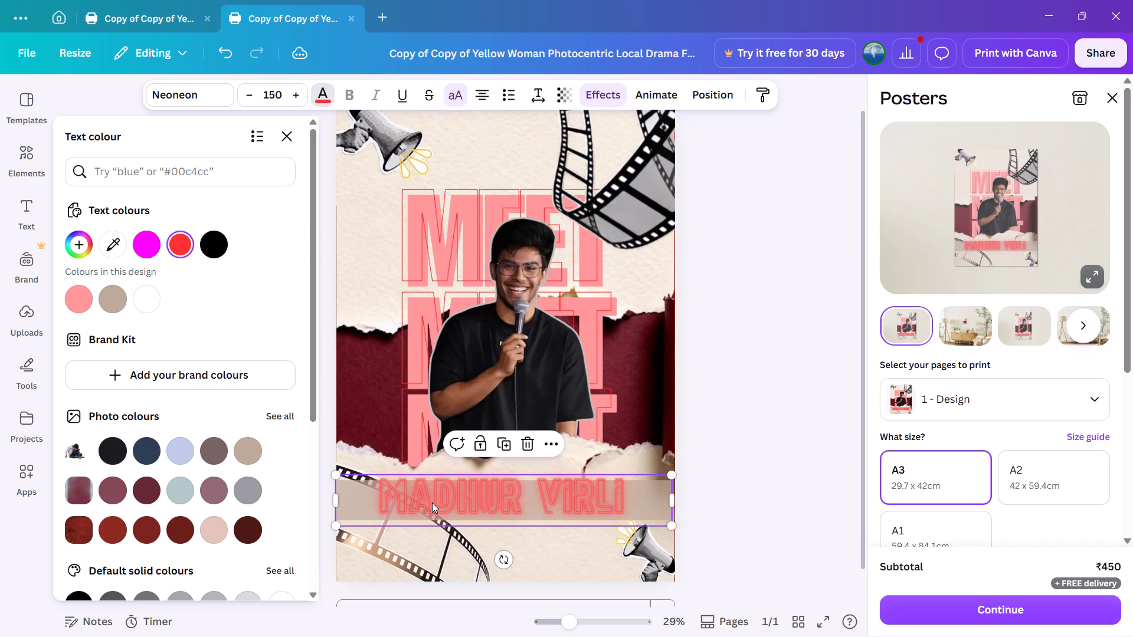
click(706, 423)
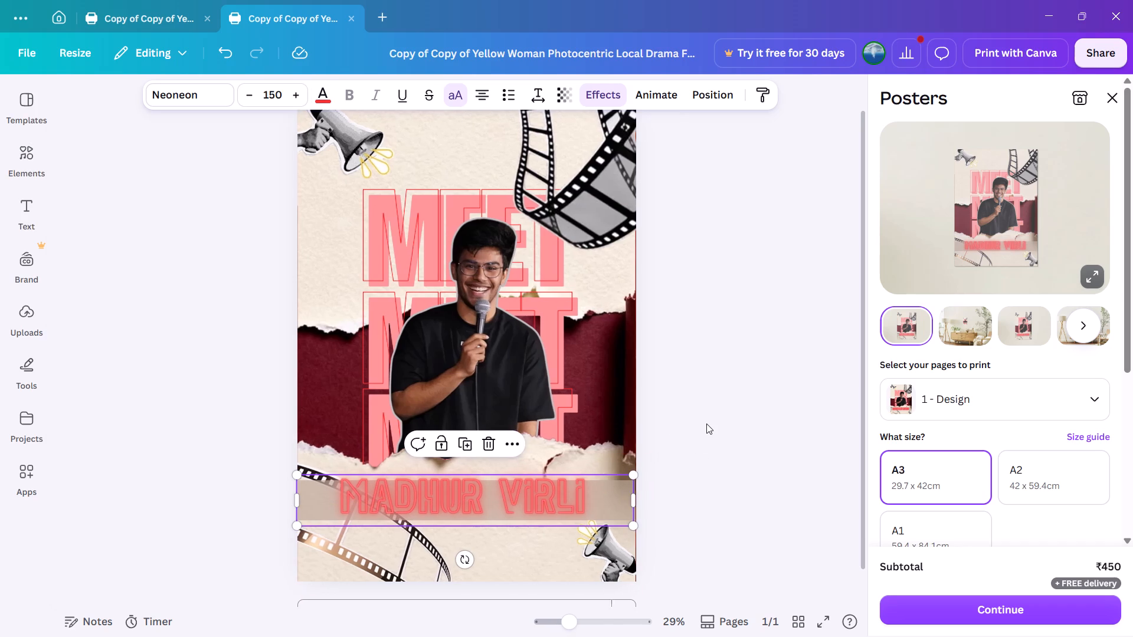
right_click(246, 526)
click(246, 526)
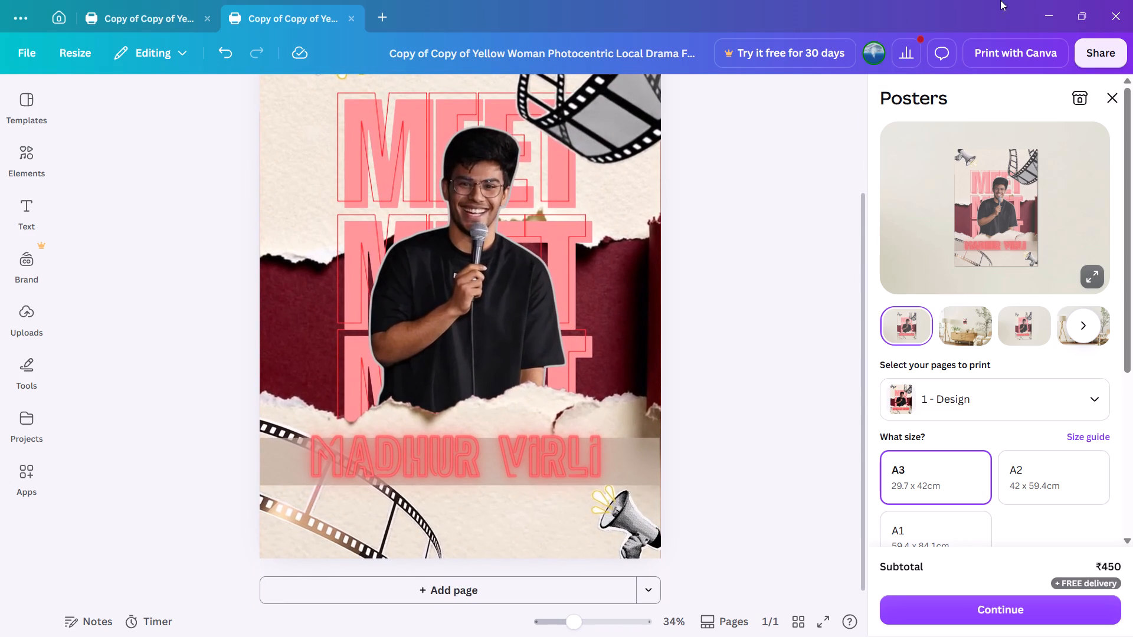
Copy the design's share link from the sharing options.
click(1086, 59)
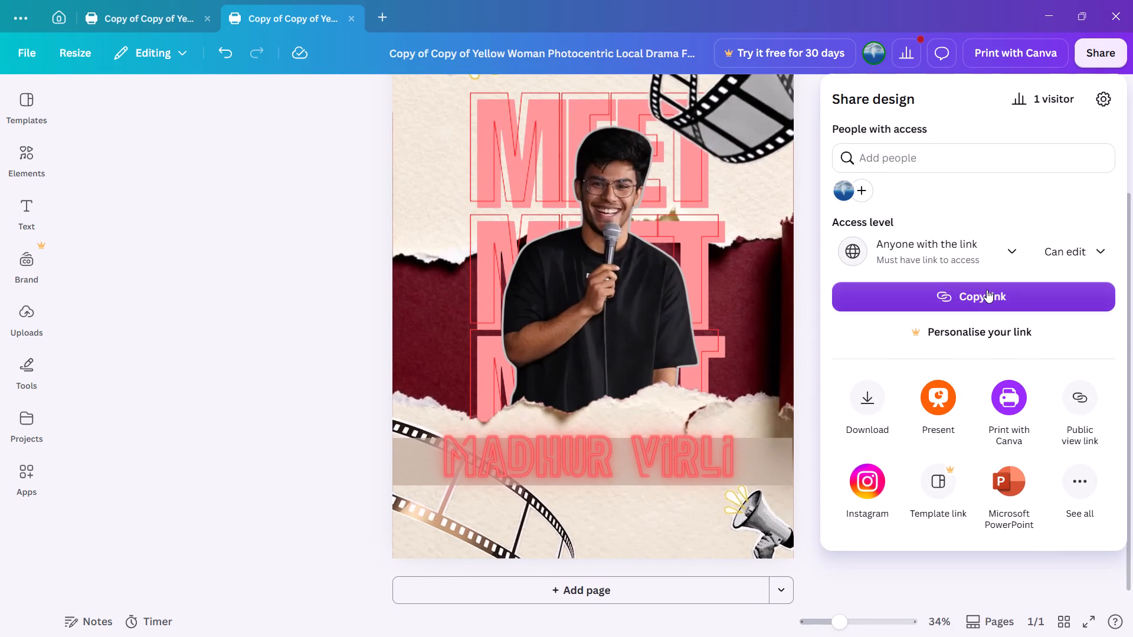
click(987, 290)
scroll(649, 332, right, 1)
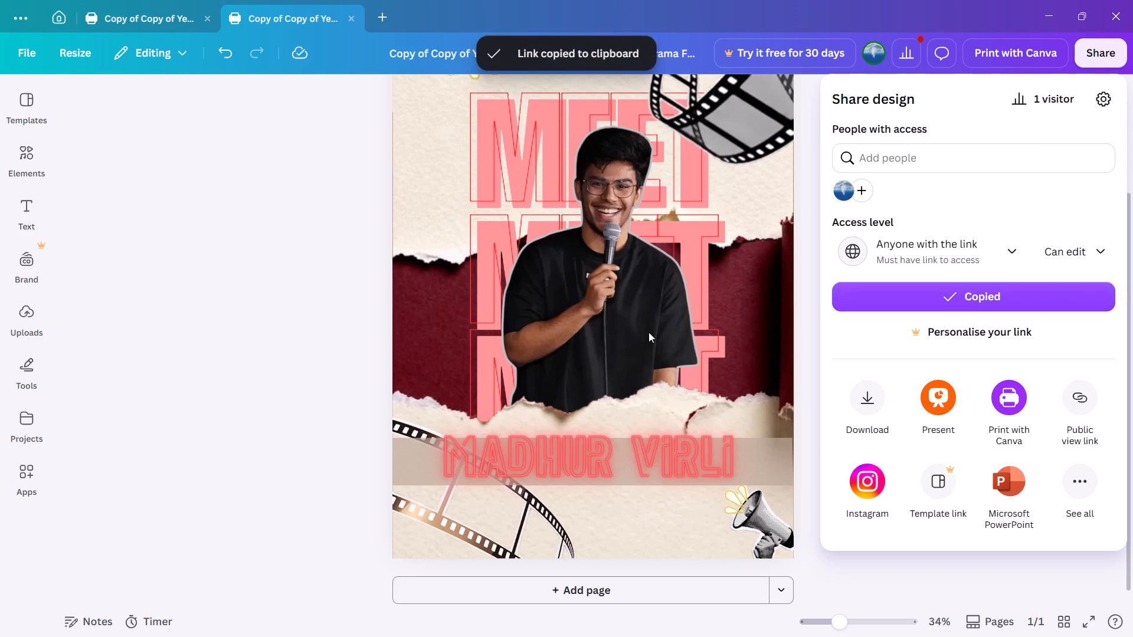